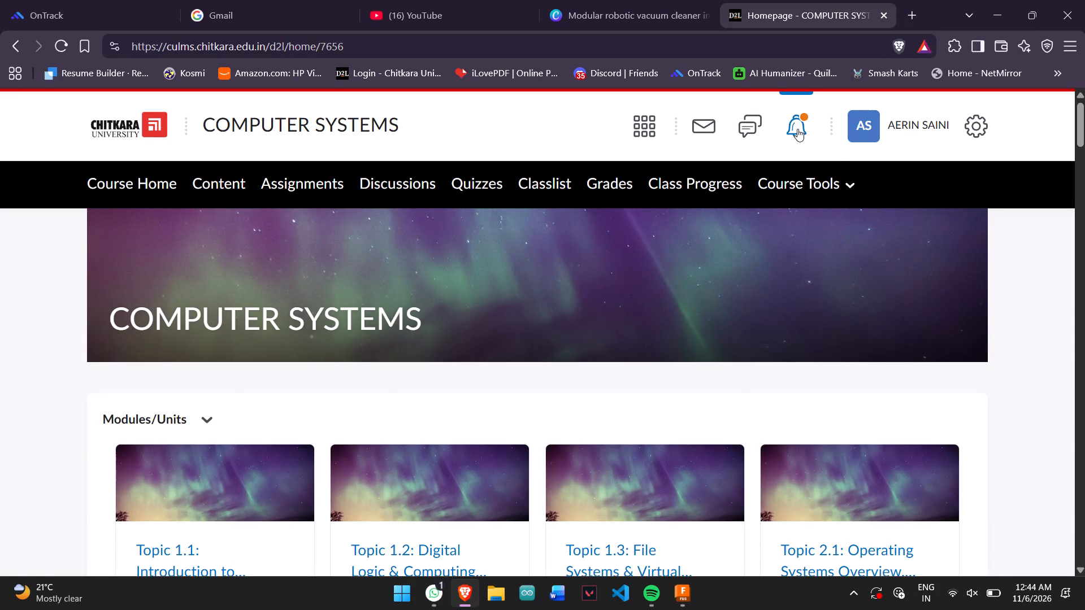
Open the Assessment Task 1 (Part 2: Items 5–10) submission page from the course notifications and look over its submission requirements.
{"action": "left_click", "coordinate": [797, 129]}
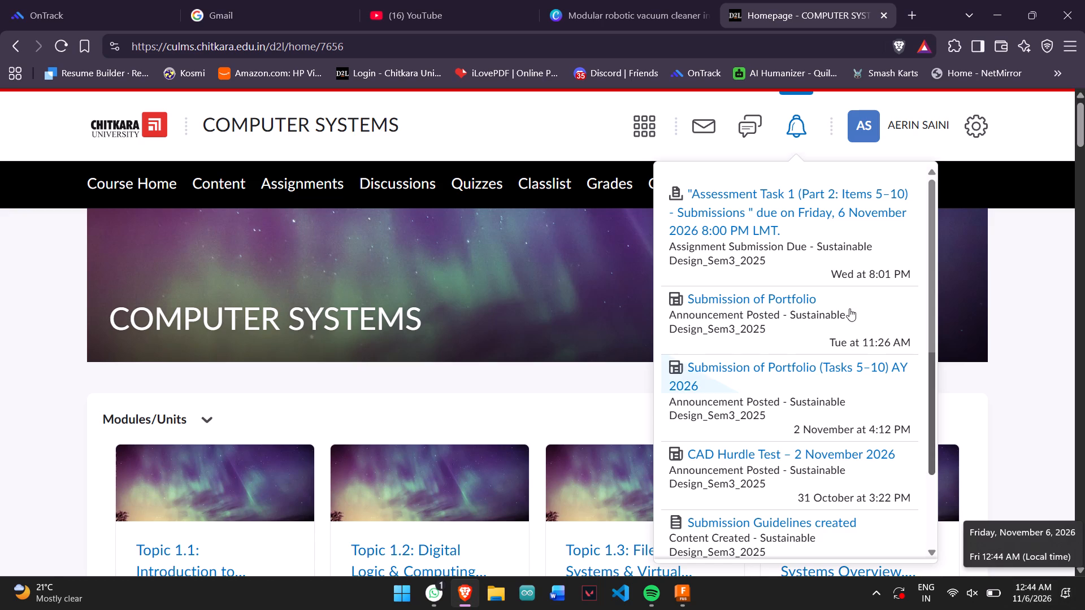
{"action": "left_click", "coordinate": [737, 196]}
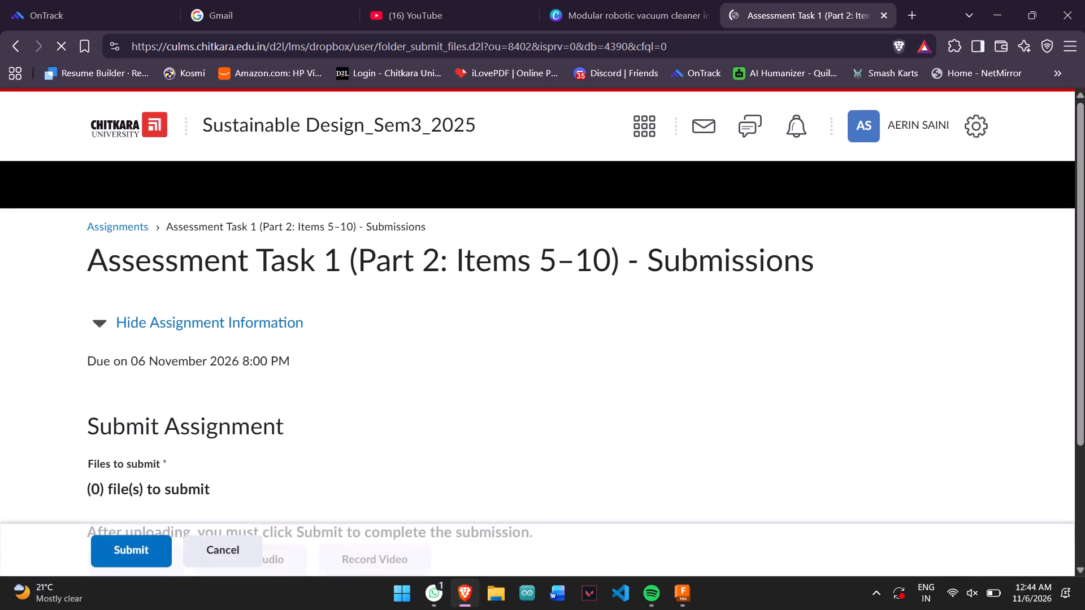
{"action": "scroll", "coordinate": [360, 316], "scroll_direction": "down", "scroll_amount": 4}
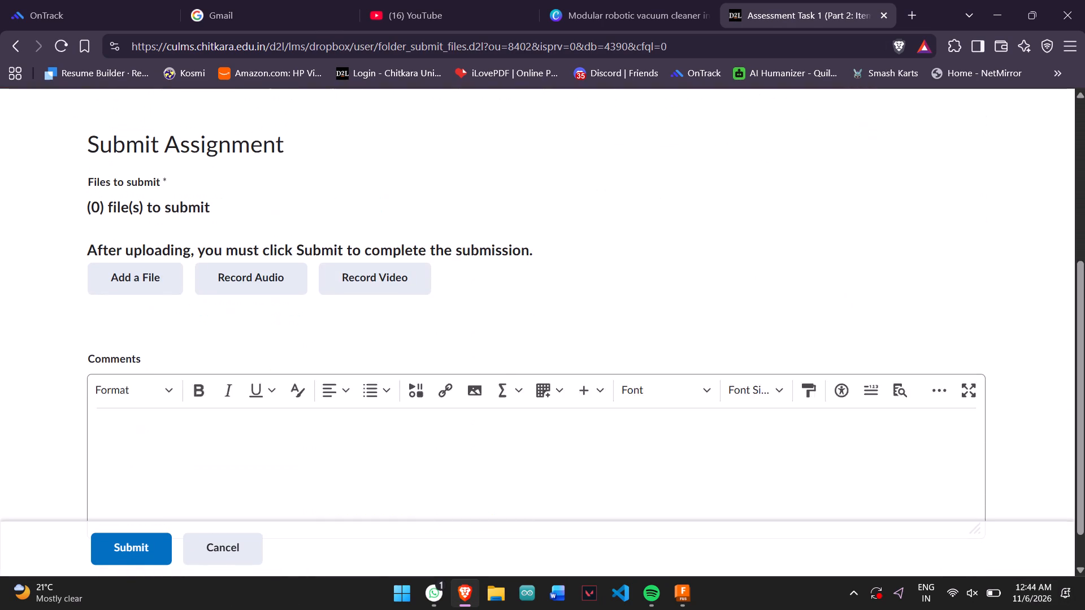
{"action": "scroll", "coordinate": [360, 316], "scroll_direction": "right", "scroll_amount": 8}
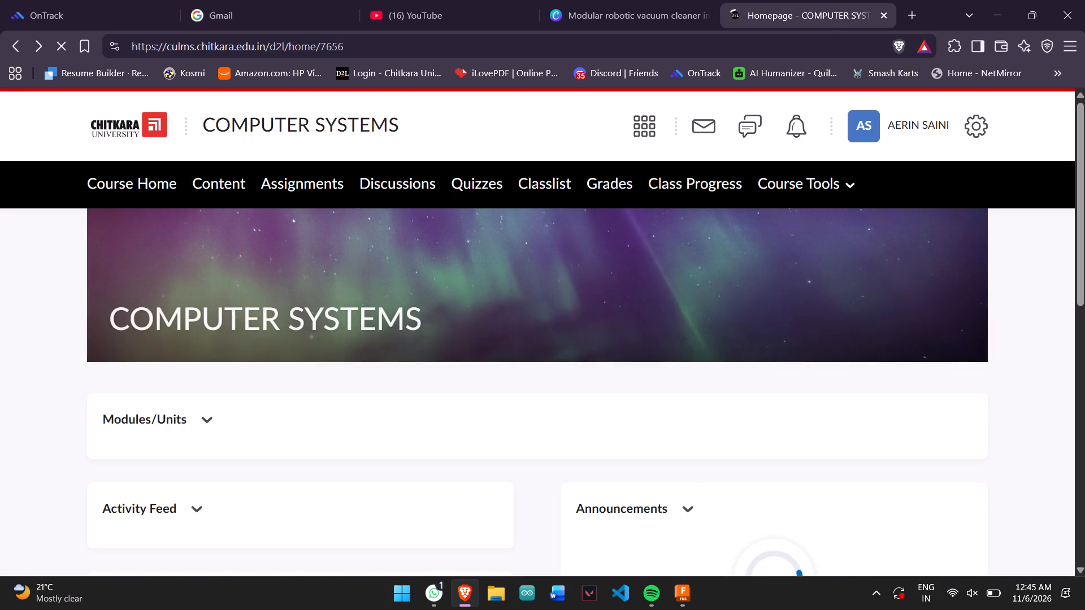
{"action": "scroll", "coordinate": [741, 236], "scroll_direction": "left", "scroll_amount": 11}
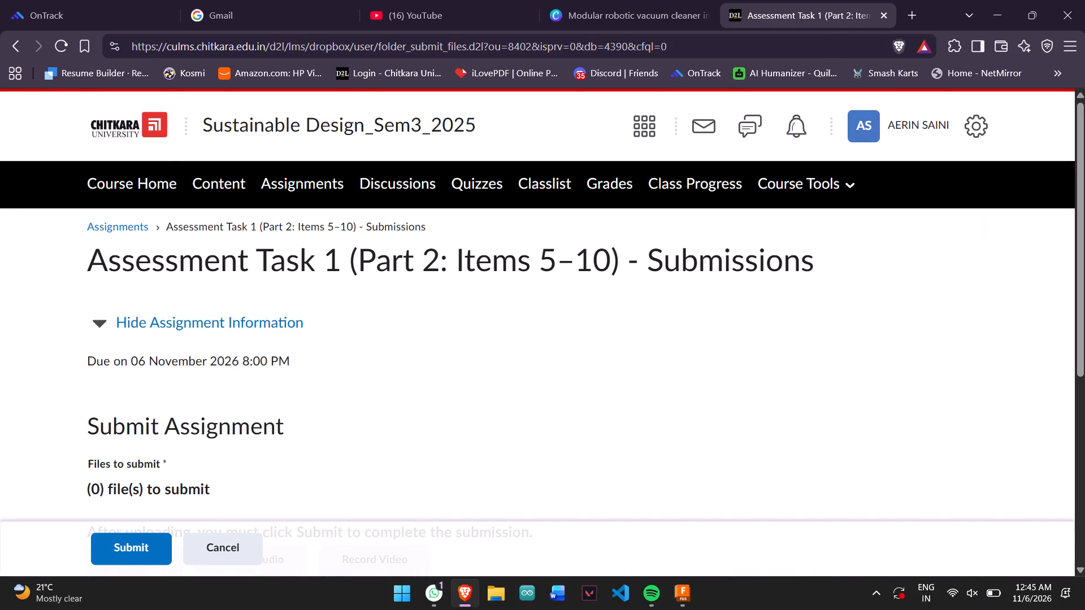
Open Rubric for Assessment Task 1-Part 2 from the Sustainable Design_Sem3_2025 course's Unit Information and hide the unit's topic list.
{"action": "left_click", "coordinate": [265, 126]}
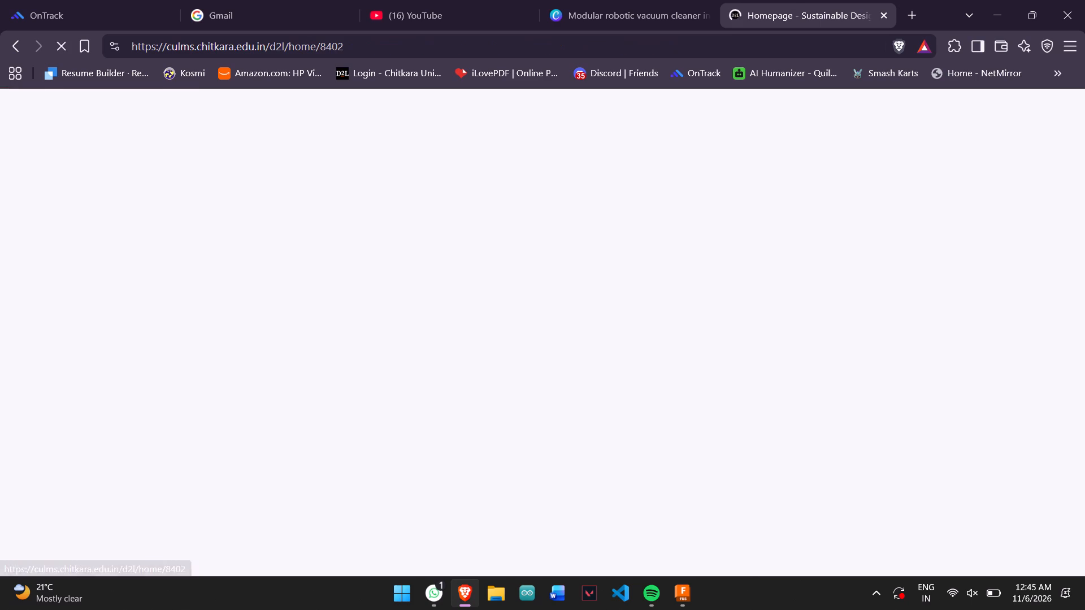
{"action": "scroll", "coordinate": [408, 415], "scroll_direction": "down", "scroll_amount": 1}
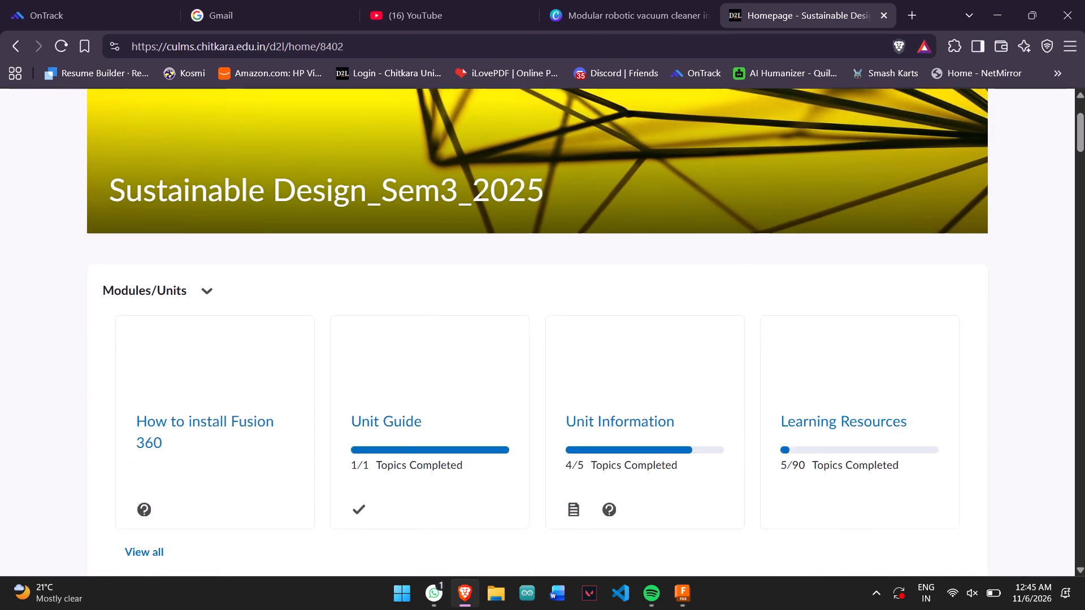
{"action": "scroll", "coordinate": [408, 415], "scroll_direction": "down", "scroll_amount": 2}
{"action": "left_click", "coordinate": [653, 355]}
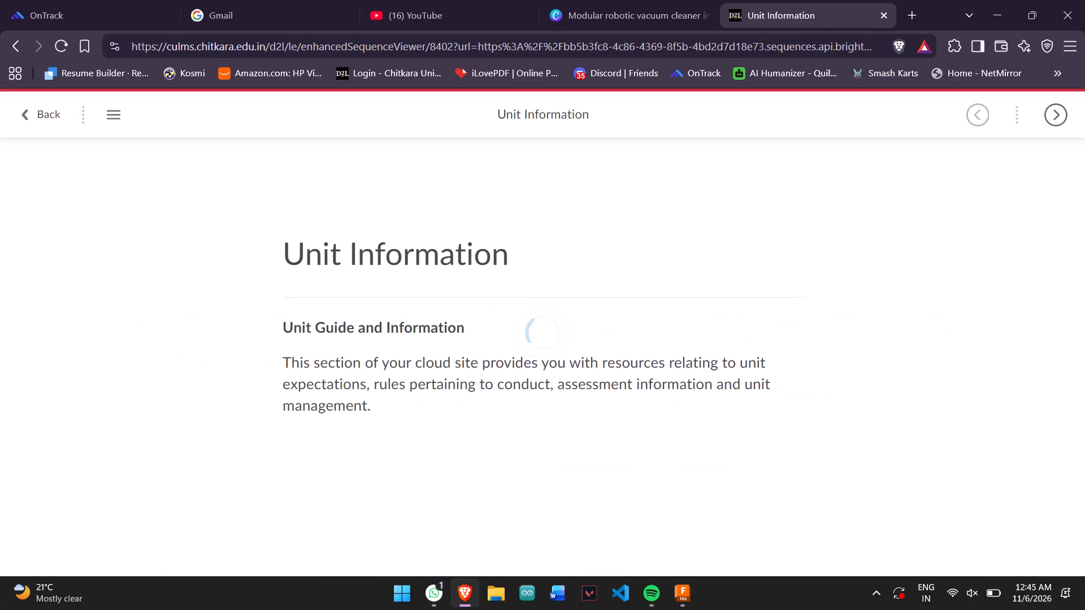
{"action": "left_click", "coordinate": [115, 127]}
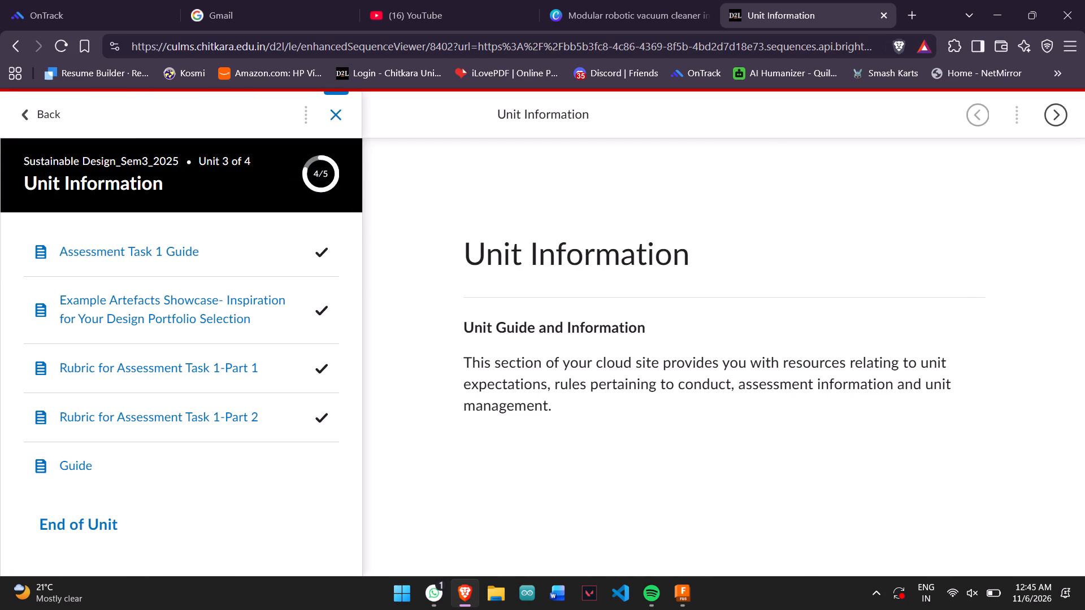
{"action": "left_click", "coordinate": [214, 427]}
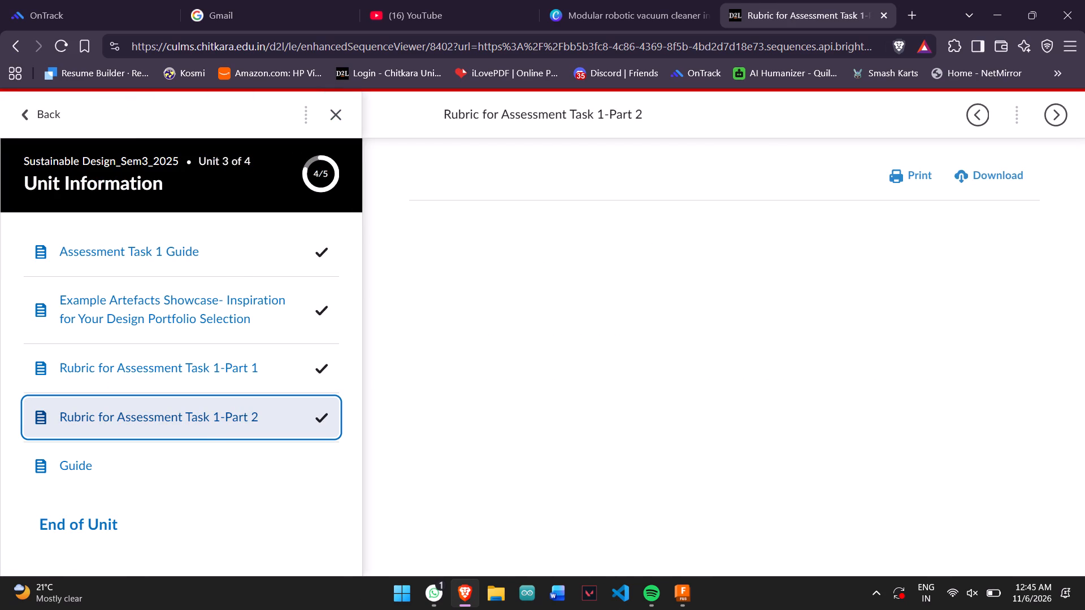
{"action": "left_click", "coordinate": [337, 117]}
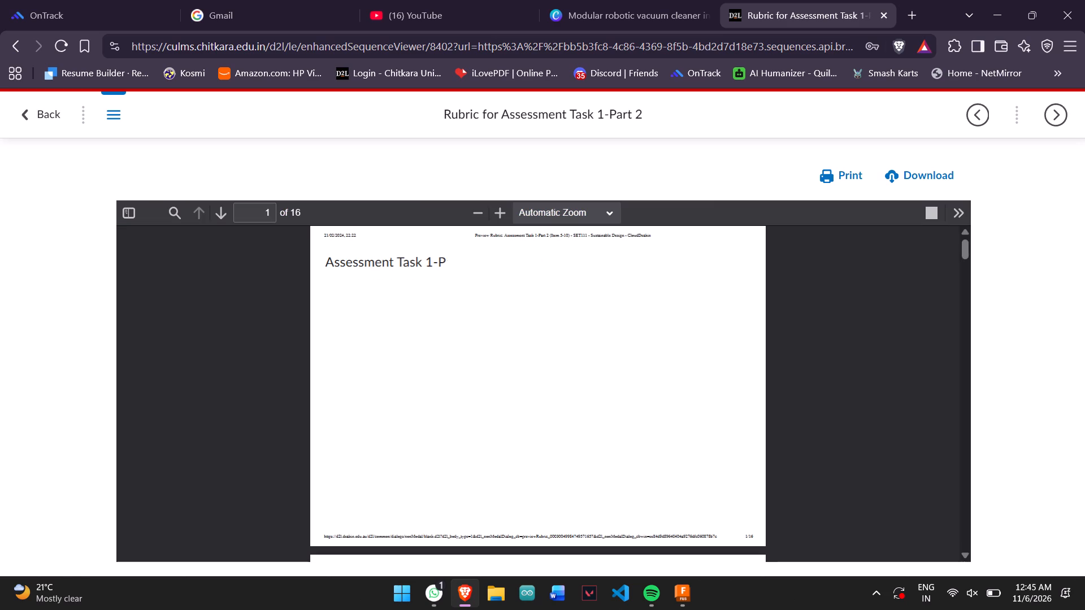
Read the rubric criteria for design portfolio Item 5 (Information Sketch) and Item 6 (3D generated Models).
{"action": "scroll", "coordinate": [497, 373], "scroll_direction": "left", "scroll_amount": 1}
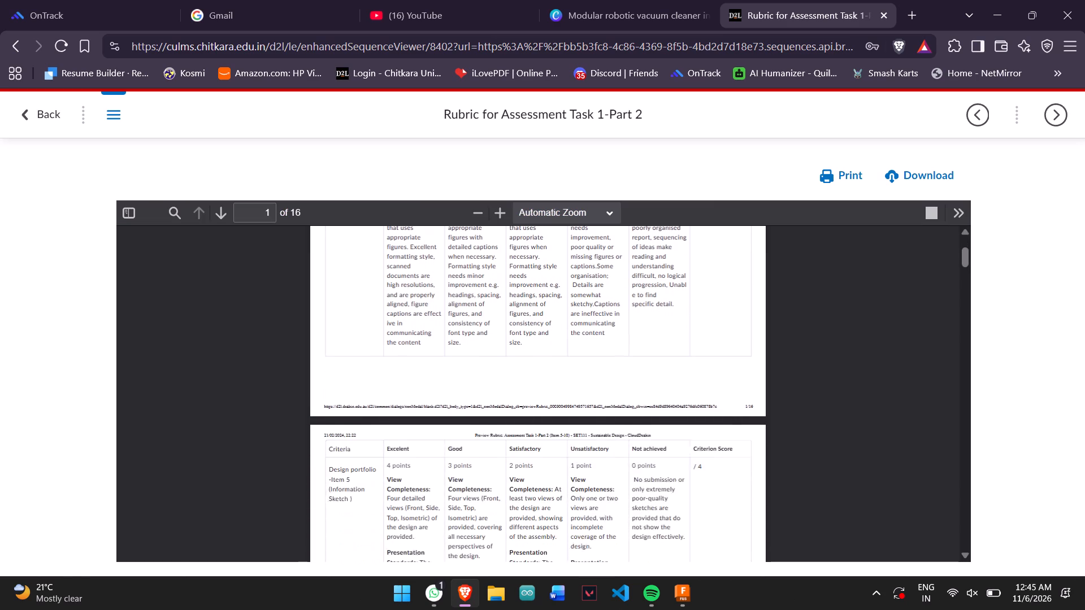
{"action": "scroll", "coordinate": [497, 373], "scroll_direction": "down", "scroll_amount": 5}
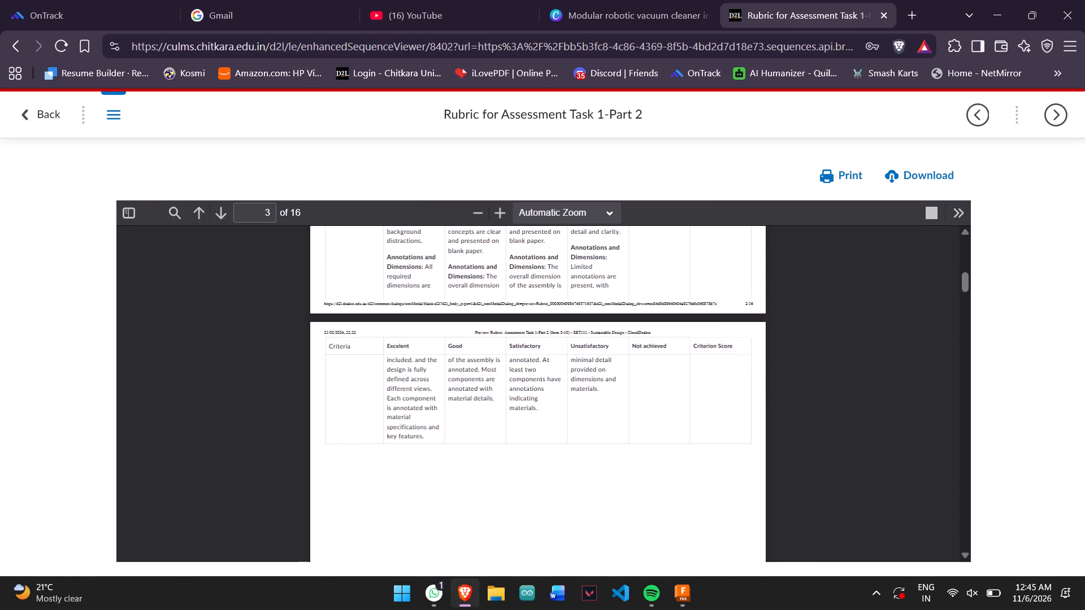
{"action": "scroll", "coordinate": [497, 373], "scroll_direction": "down", "scroll_amount": 6}
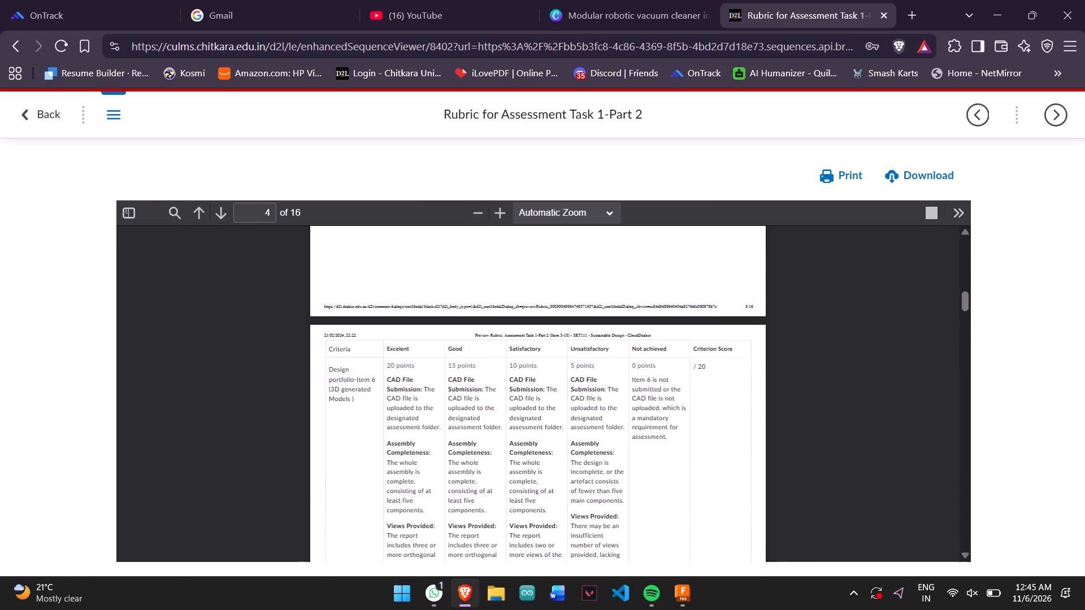
{"action": "scroll", "coordinate": [497, 373], "scroll_direction": "down", "scroll_amount": 2}
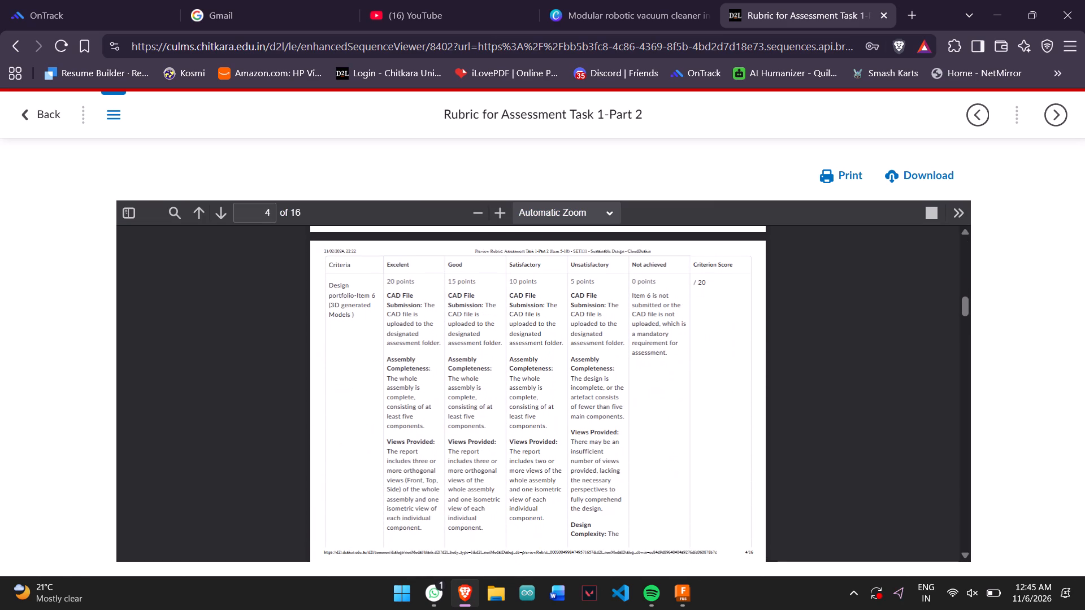
{"action": "scroll", "coordinate": [497, 373], "scroll_direction": "down", "scroll_amount": 5}
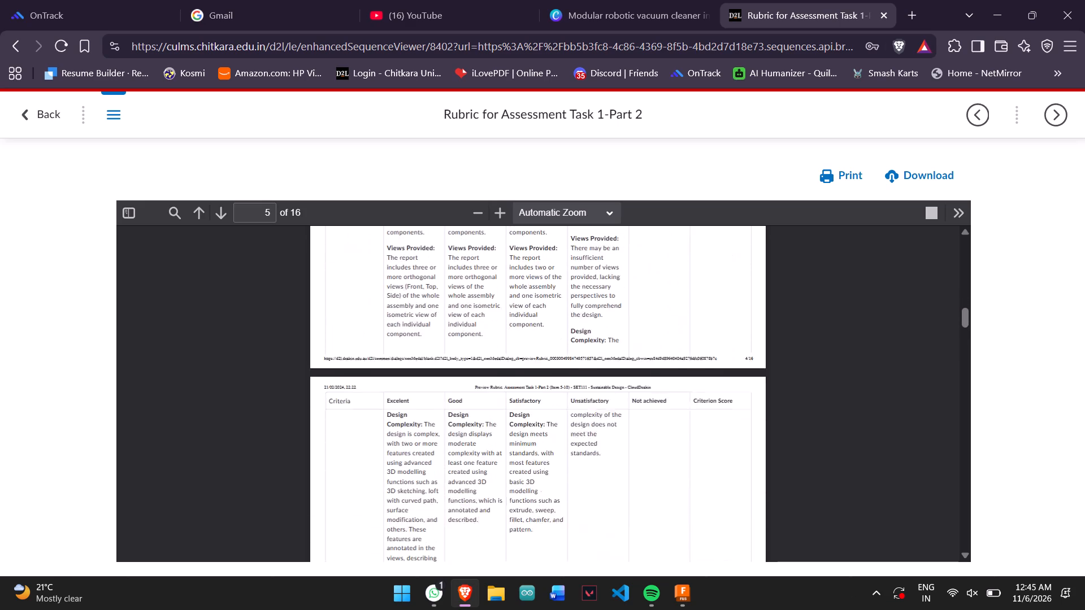
{"action": "scroll", "coordinate": [497, 373], "scroll_direction": "down", "scroll_amount": 5}
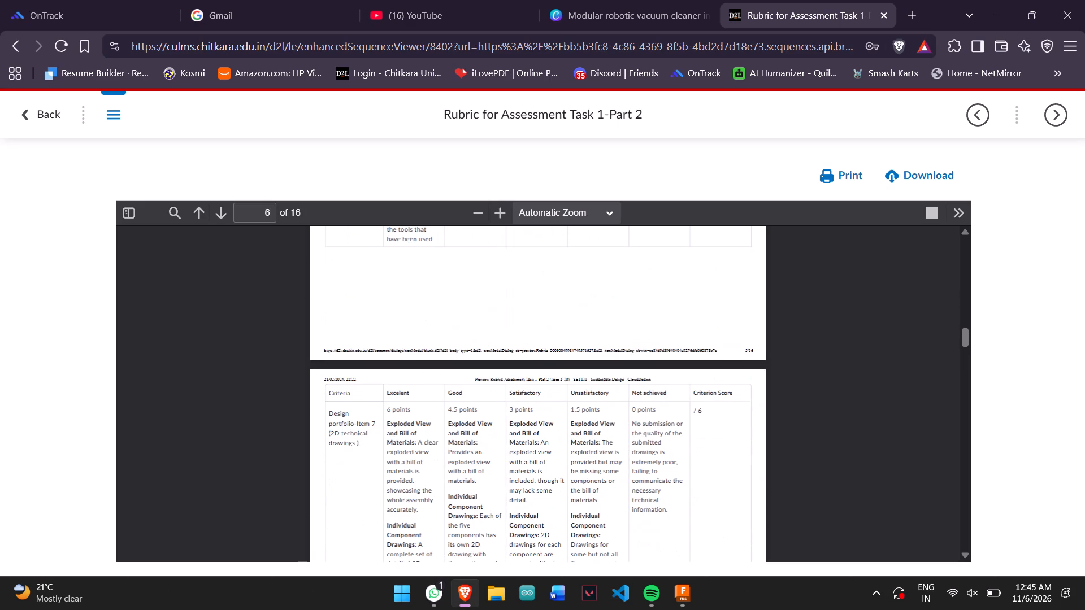
Read the rubric criteria for portfolio Items 7 to 10, from 2D technical drawings through to the critical design review.
{"action": "scroll", "coordinate": [497, 373], "scroll_direction": "down", "scroll_amount": 1}
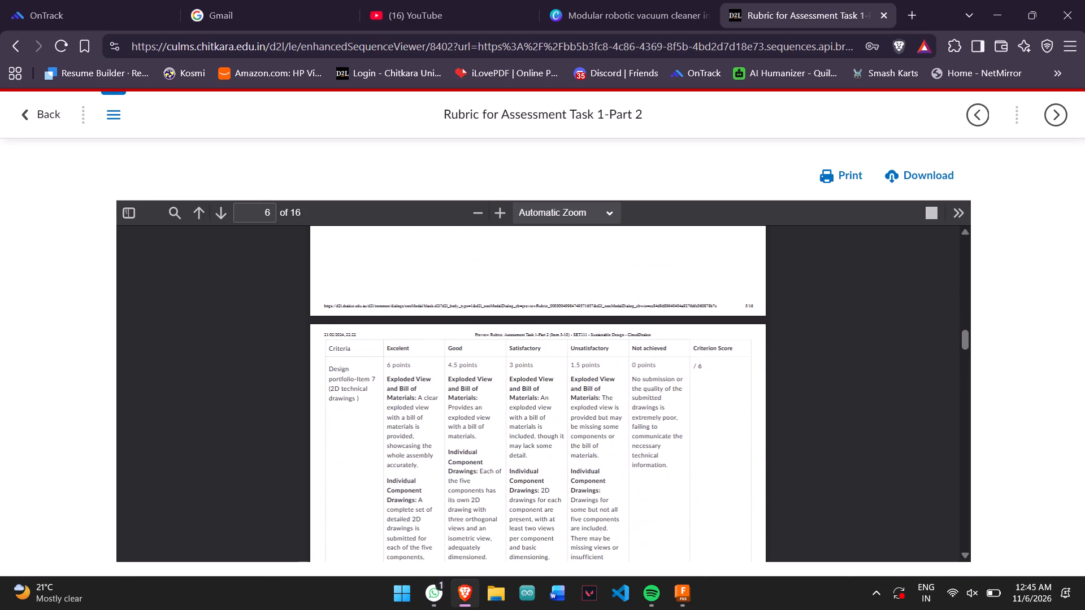
{"action": "scroll", "coordinate": [497, 373], "scroll_direction": "down", "scroll_amount": 9}
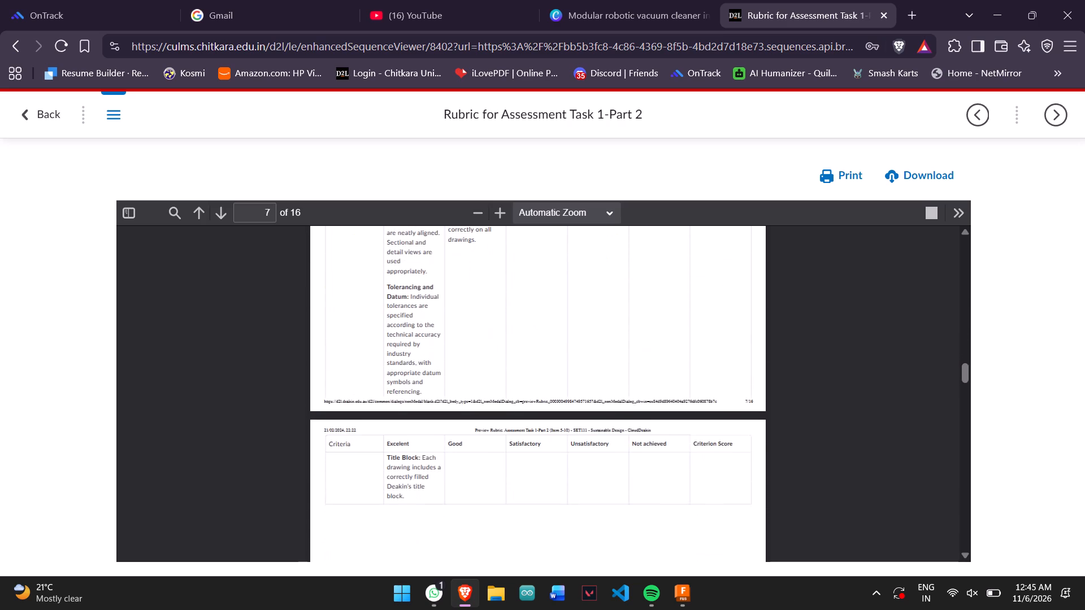
{"action": "scroll", "coordinate": [497, 373], "scroll_direction": "down", "scroll_amount": 3}
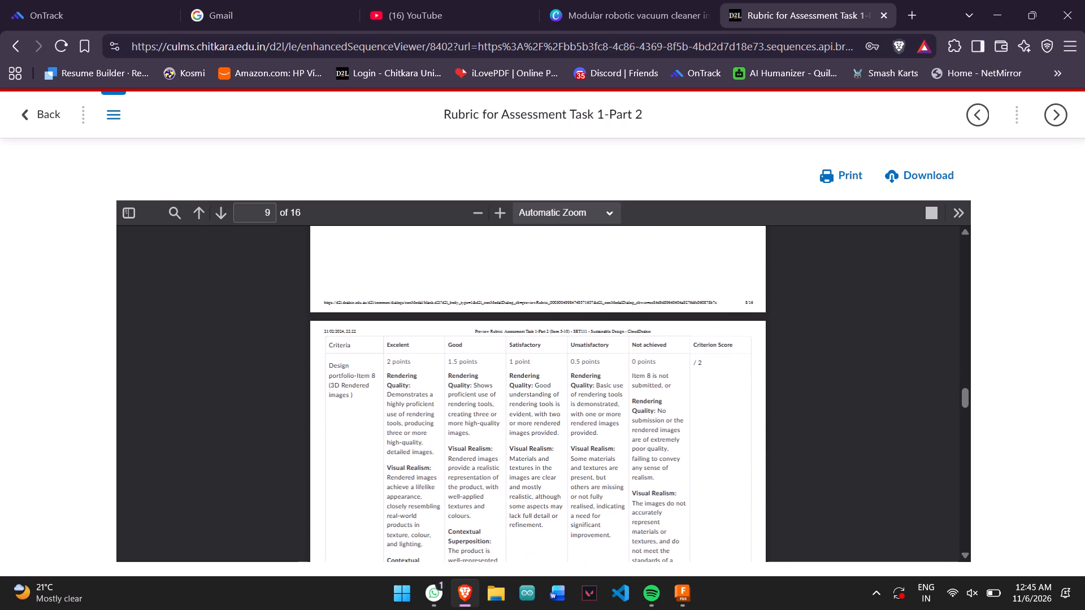
{"action": "scroll", "coordinate": [497, 373], "scroll_direction": "down", "scroll_amount": 10}
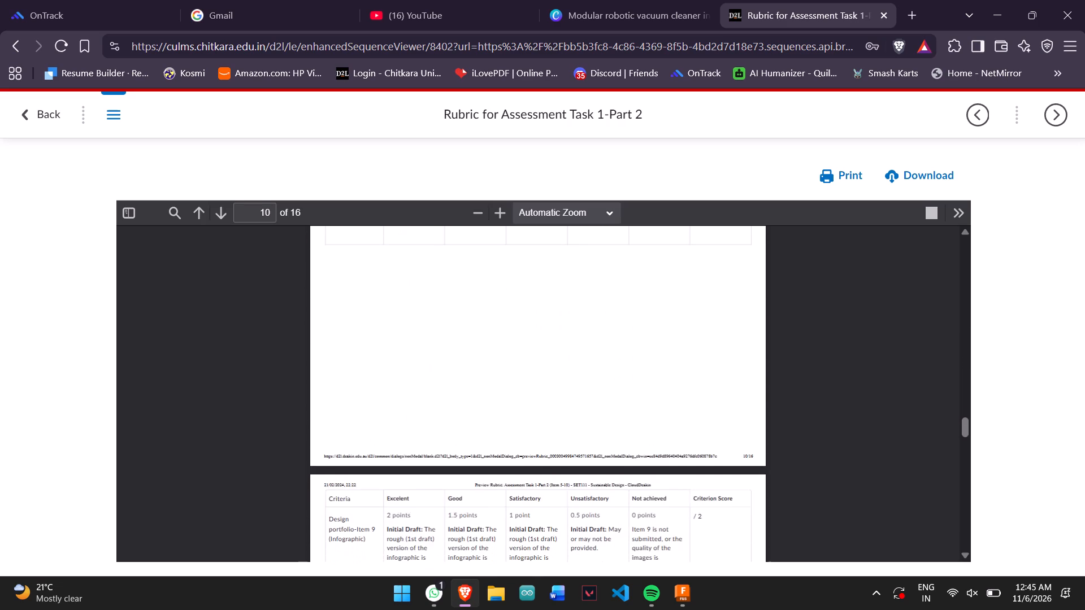
{"action": "scroll", "coordinate": [497, 373], "scroll_direction": "down", "scroll_amount": 3}
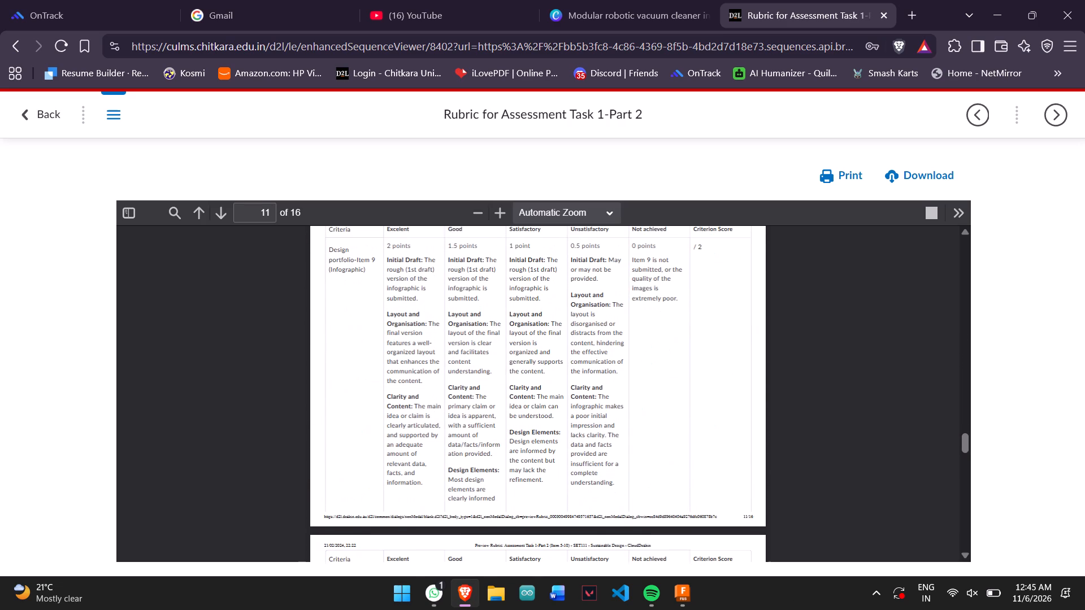
{"action": "scroll", "coordinate": [497, 373], "scroll_direction": "down", "scroll_amount": 7}
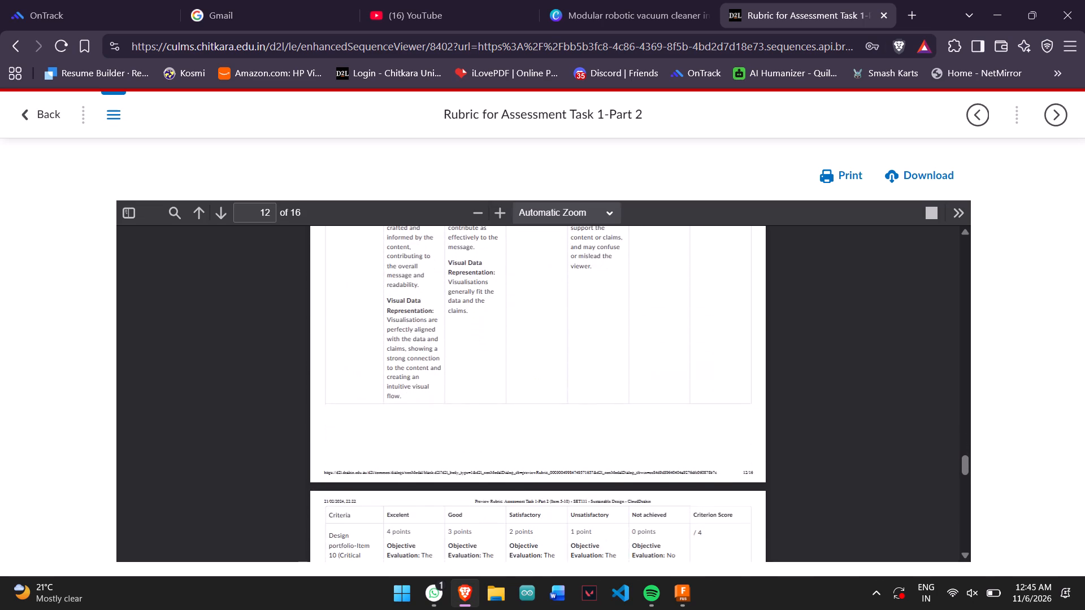
{"action": "scroll", "coordinate": [497, 373], "scroll_direction": "down", "scroll_amount": 2}
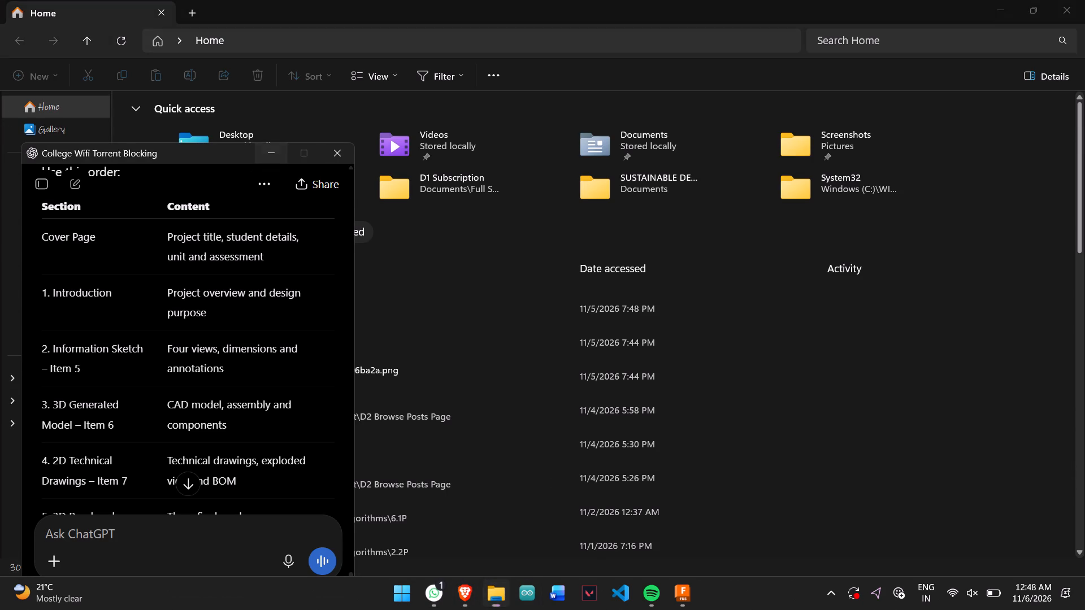
{"action": "left_click", "coordinate": [81, 211]}
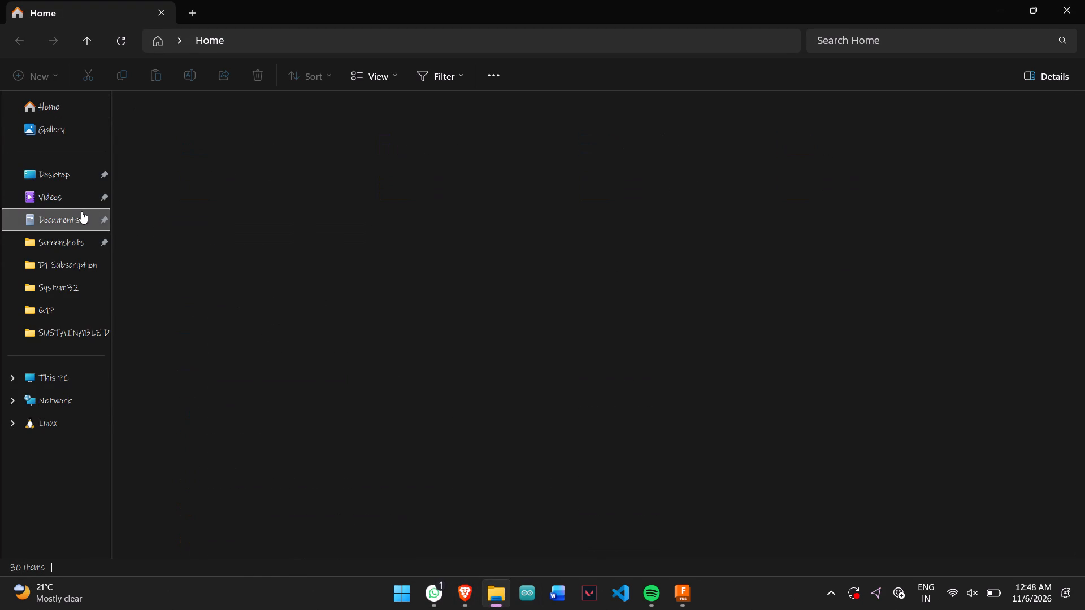
{"action": "double_click", "coordinate": [1041, 305]}
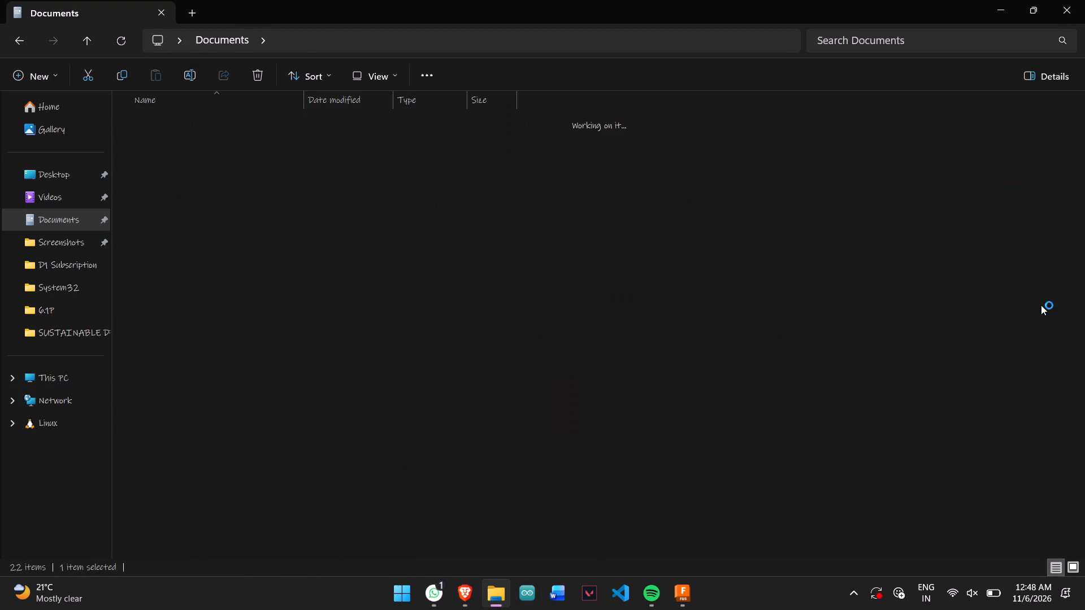
{"action": "double_click", "coordinate": [256, 153]}
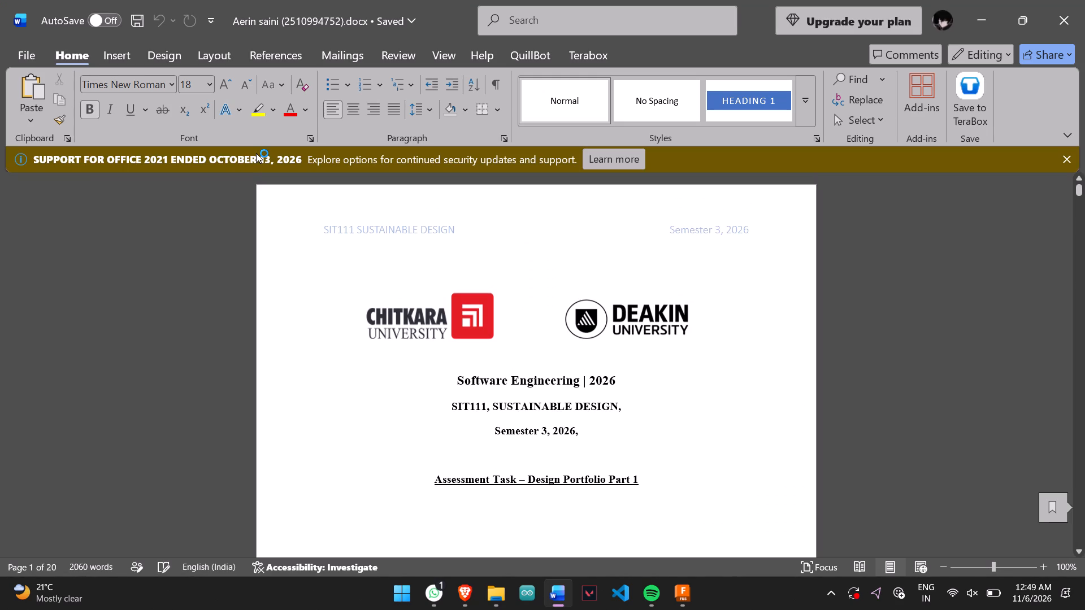
Create a new blank document and copy the Chitkara University logo into it from the Part 1 report's cover page.
{"action": "key", "text": "ctrl+n"}
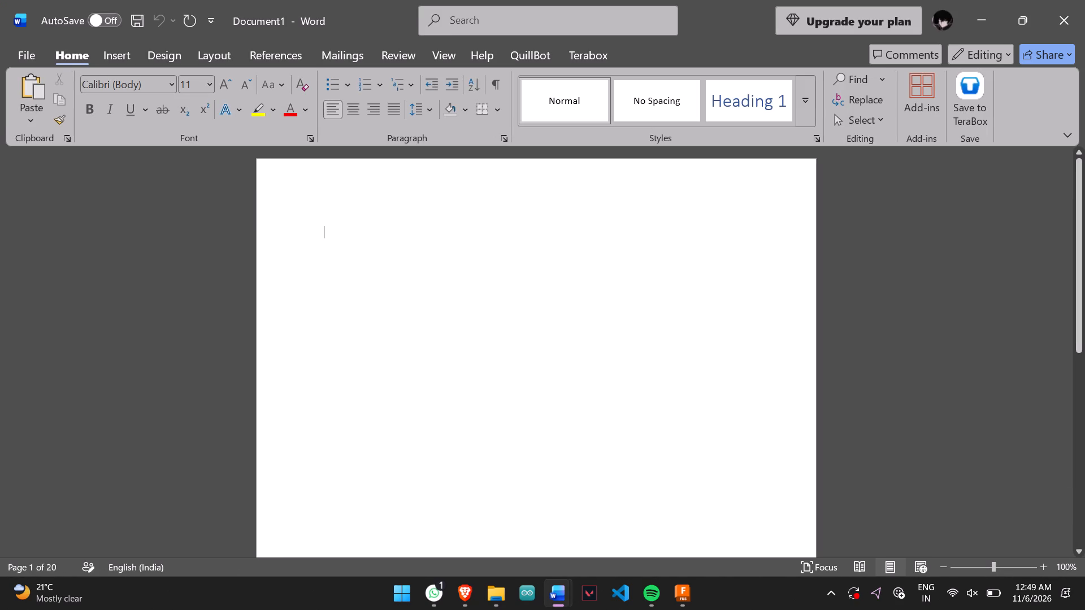
{"action": "key", "text": "alt+Tab"}
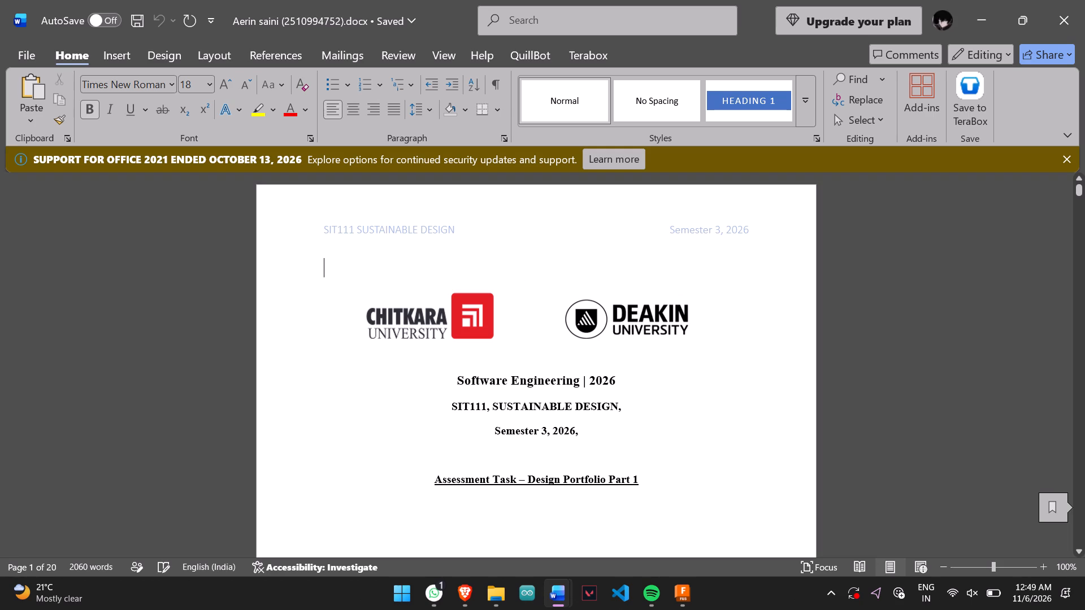
{"action": "scroll", "coordinate": [372, 388], "scroll_direction": "down", "scroll_amount": 1}
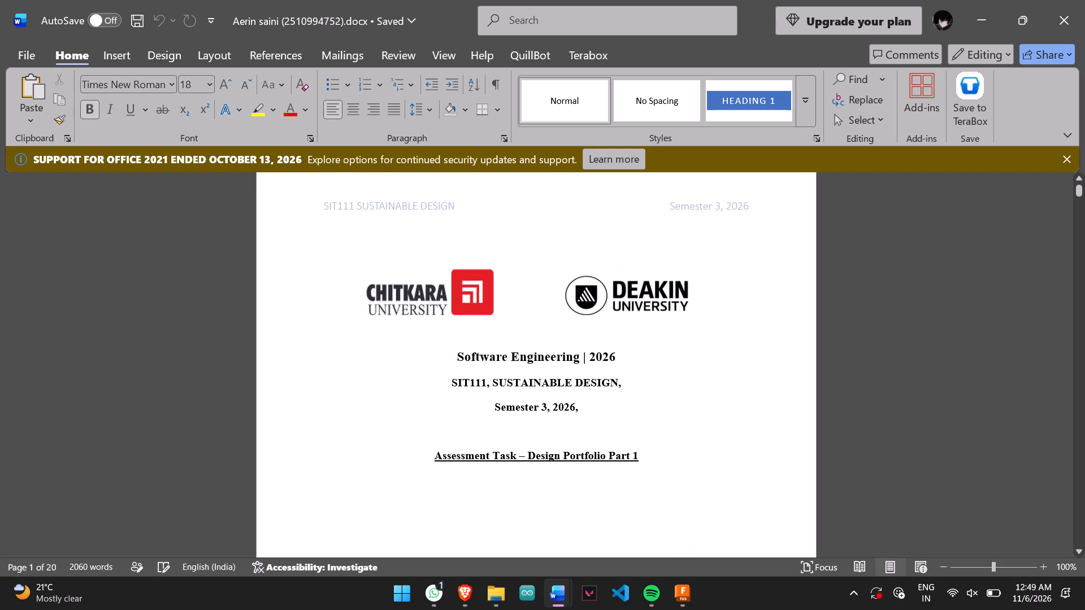
{"action": "left_click", "coordinate": [440, 310]}
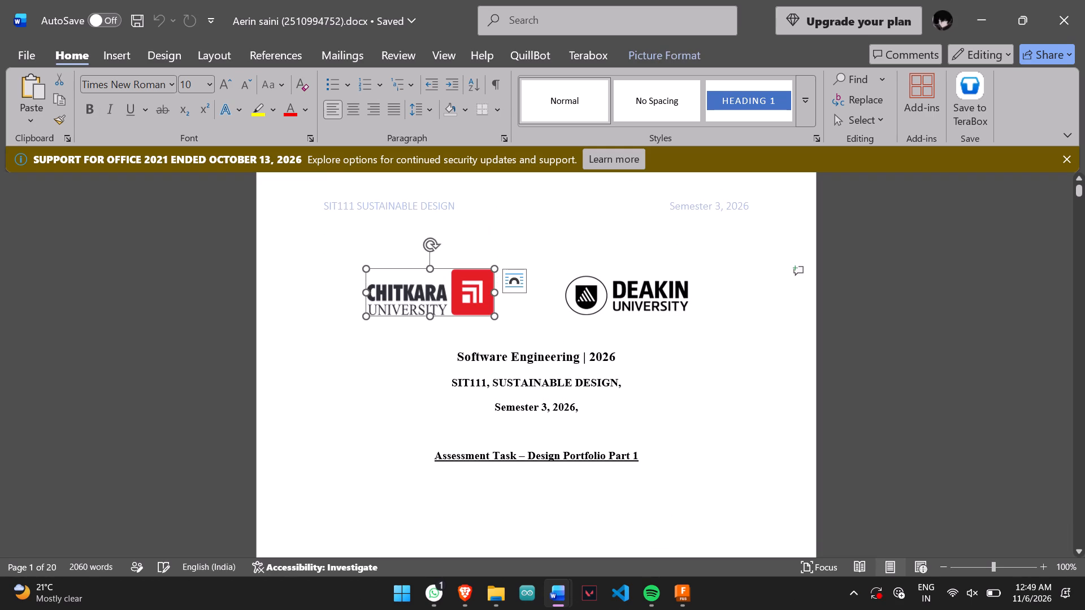
{"action": "key", "text": "ctrl+c"}
{"action": "key", "text": "alt+Tab"}
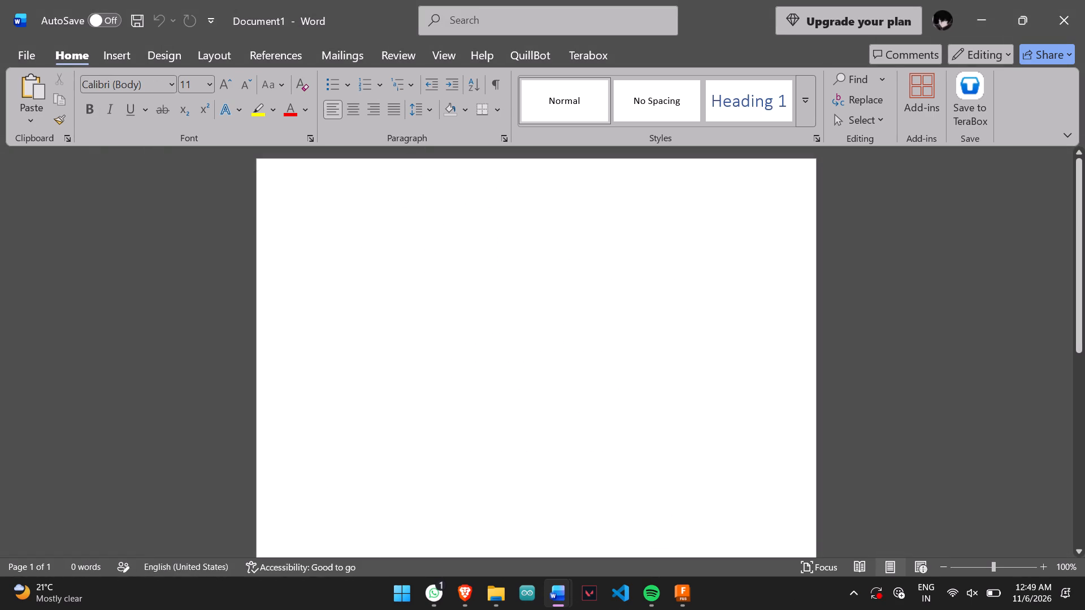
{"action": "key", "text": "ctrl+v"}
{"action": "key", "text": "alt+Tab"}
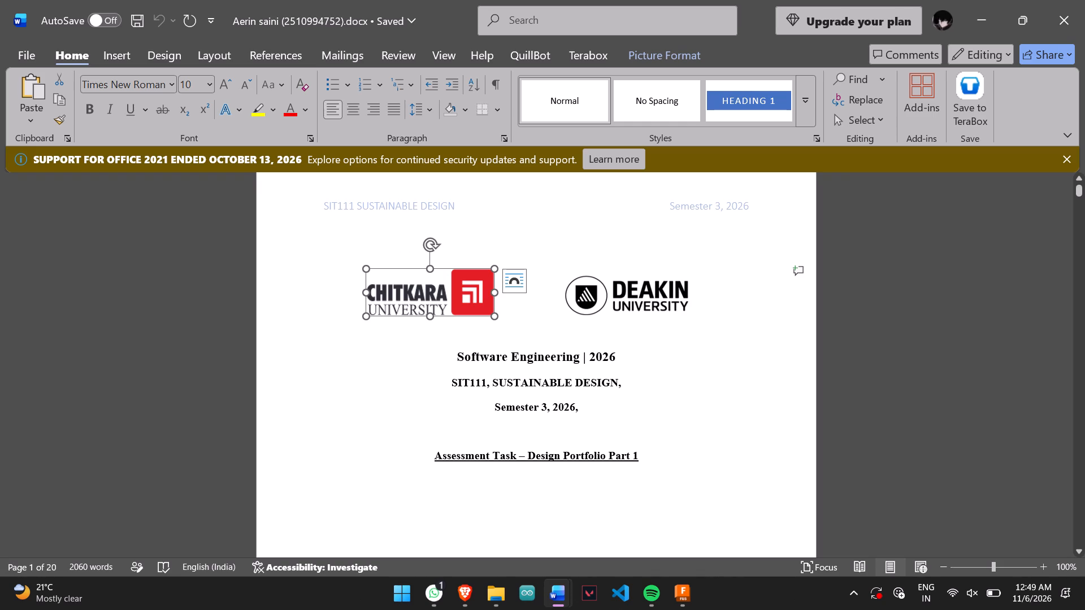
{"action": "key", "text": "alt+Tab"}
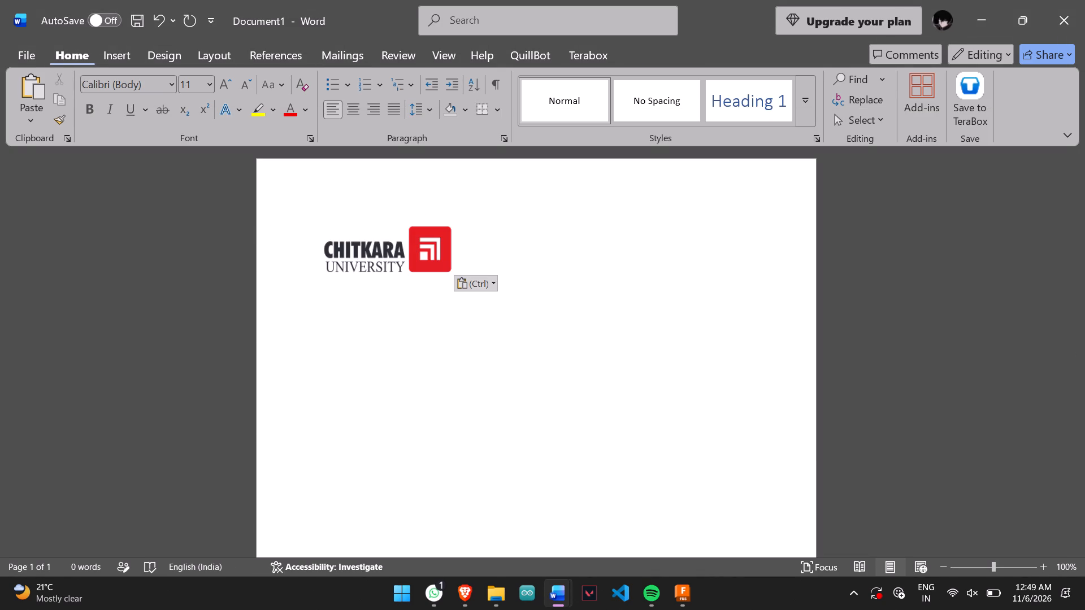
Insert the built-in Grid header, with document title and date placeholders, in the new document, using the Part 1 report's layout as reference.
{"action": "left_click", "coordinate": [108, 52]}
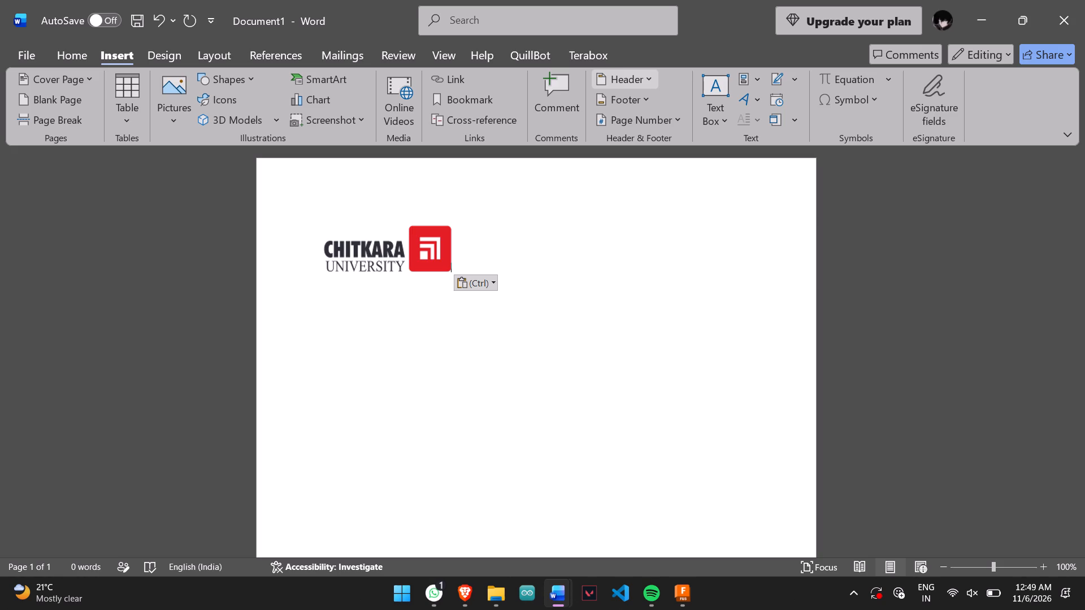
{"action": "left_click", "coordinate": [622, 77]}
{"action": "key", "text": "alt+Tab"}
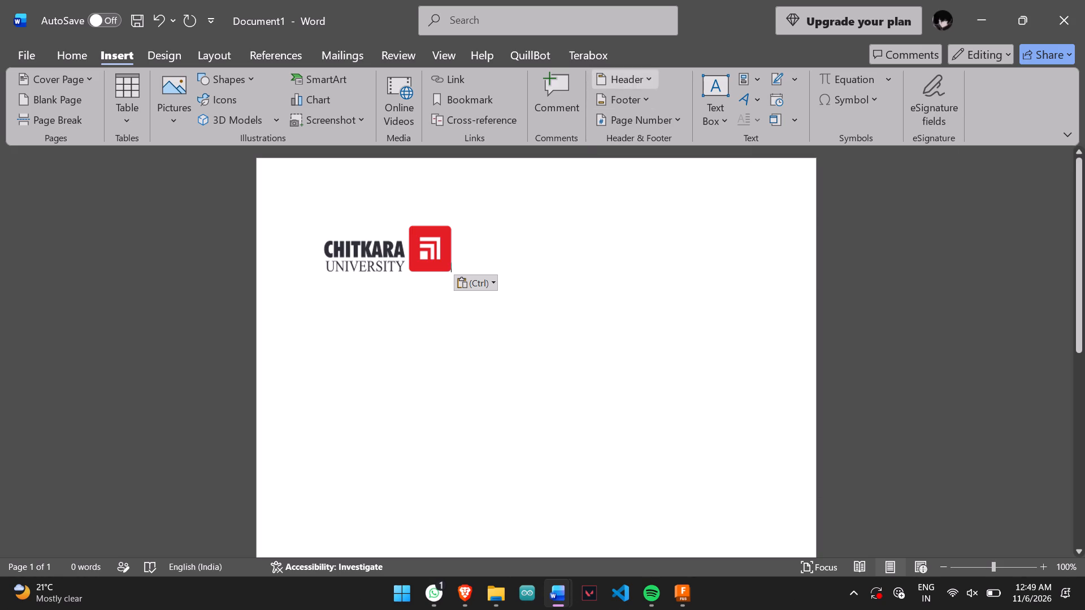
{"action": "key", "text": "alt+Tab"}
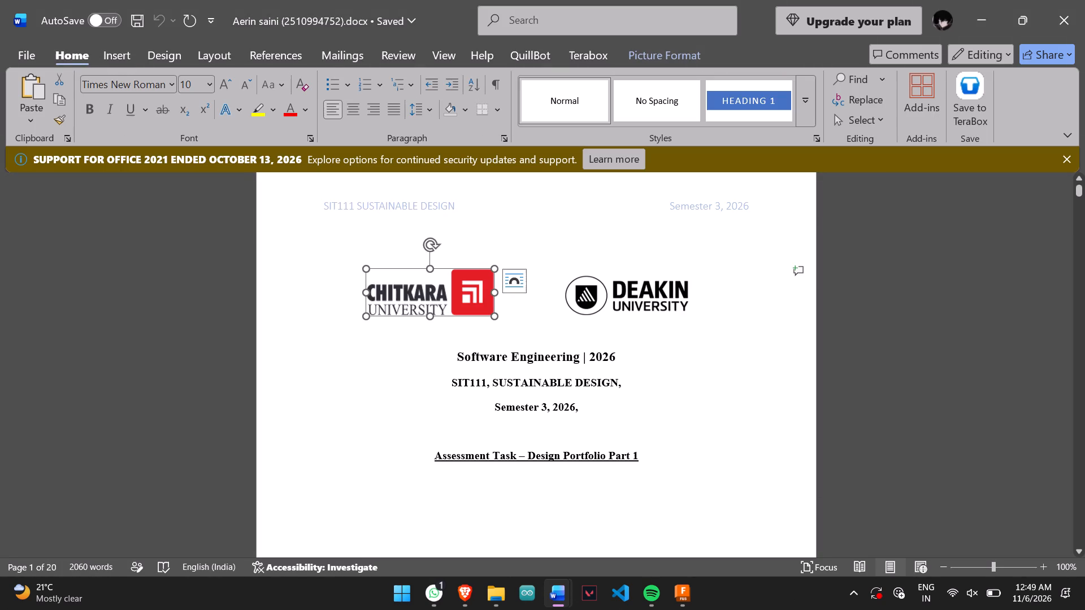
{"action": "scroll", "coordinate": [559, 264], "scroll_direction": "down", "scroll_amount": 7}
{"action": "scroll", "coordinate": [559, 264], "scroll_direction": "up", "scroll_amount": 1}
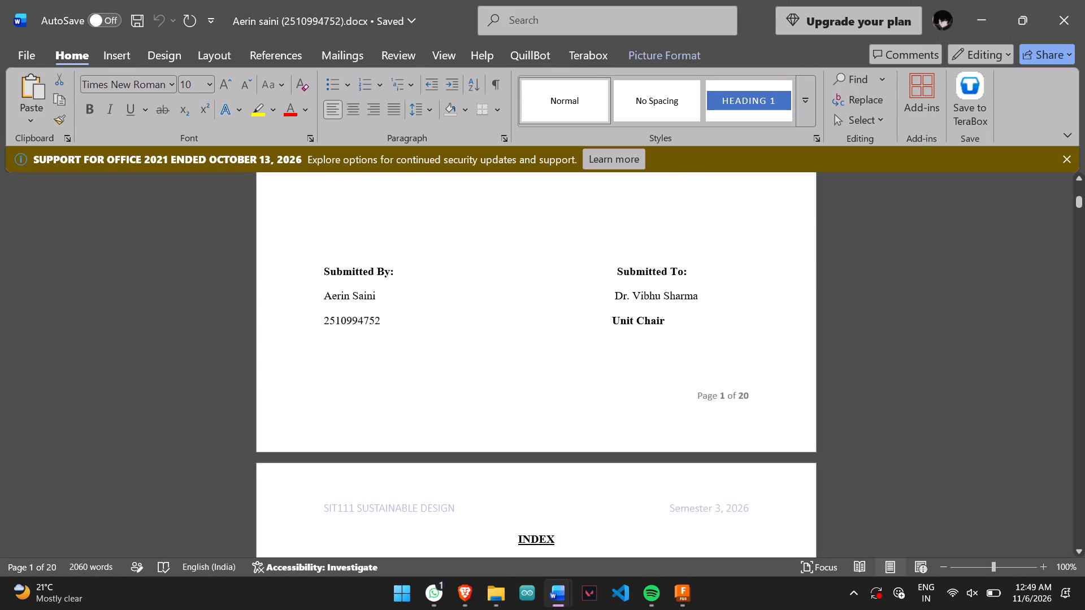
{"action": "key", "text": "alt+Tab"}
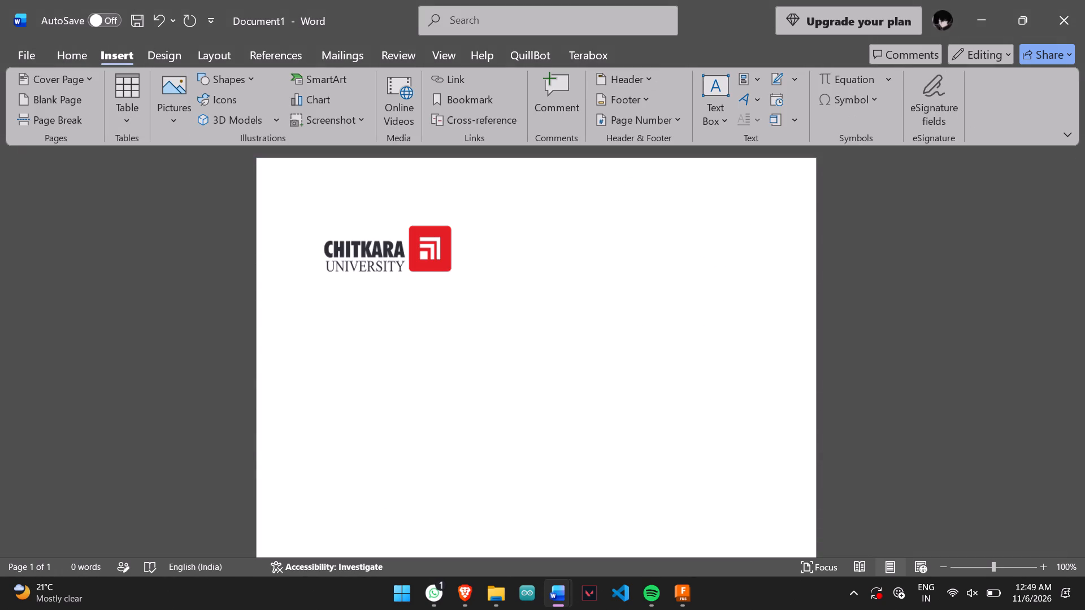
{"action": "left_click", "coordinate": [628, 80]}
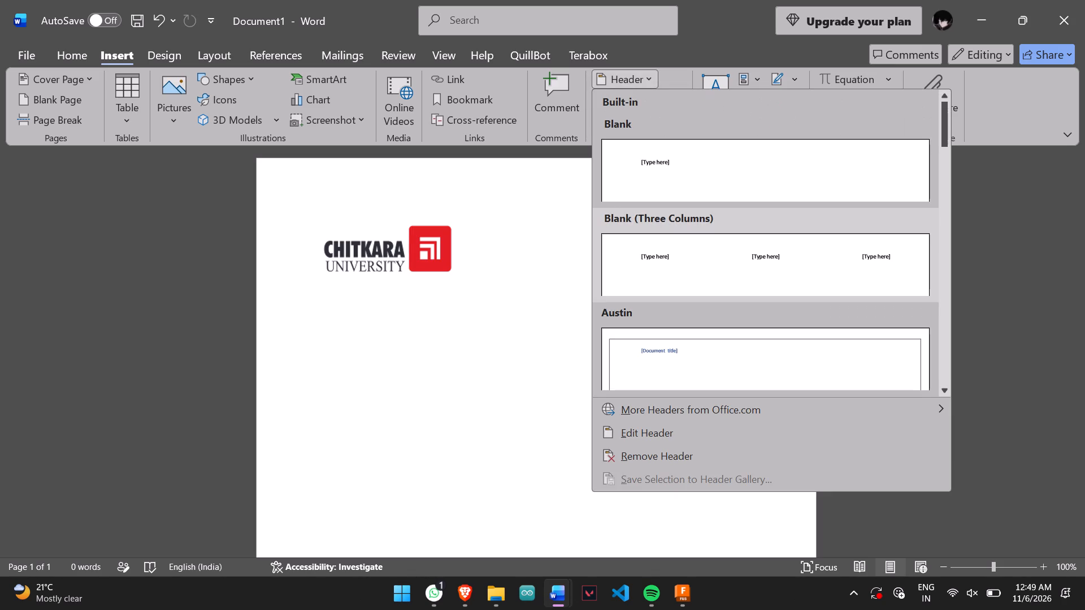
{"action": "scroll", "coordinate": [745, 317], "scroll_direction": "down", "scroll_amount": 1}
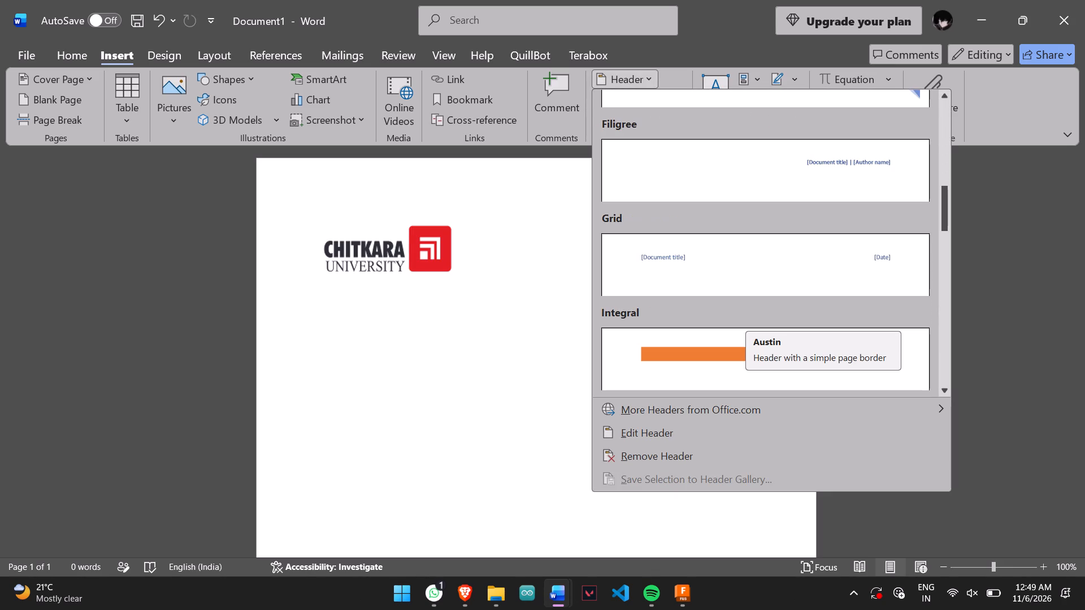
{"action": "left_click", "coordinate": [867, 254]}
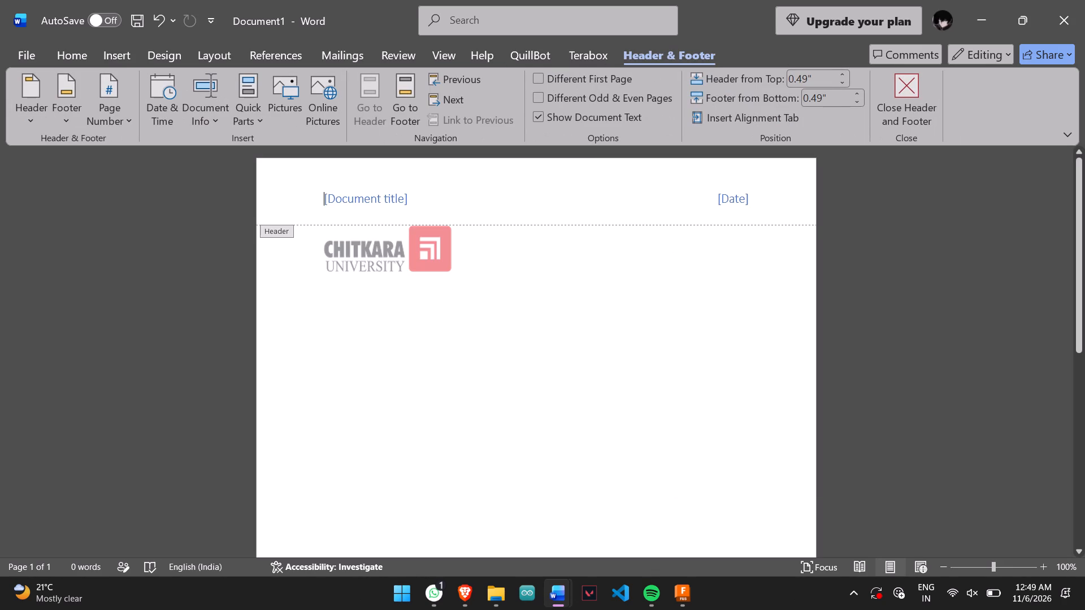
Return to the top of the Part 1 report's cover page to check its header text.
{"action": "key", "text": "alt+Tab"}
{"action": "scroll", "coordinate": [402, 256], "scroll_direction": "up", "scroll_amount": 8}
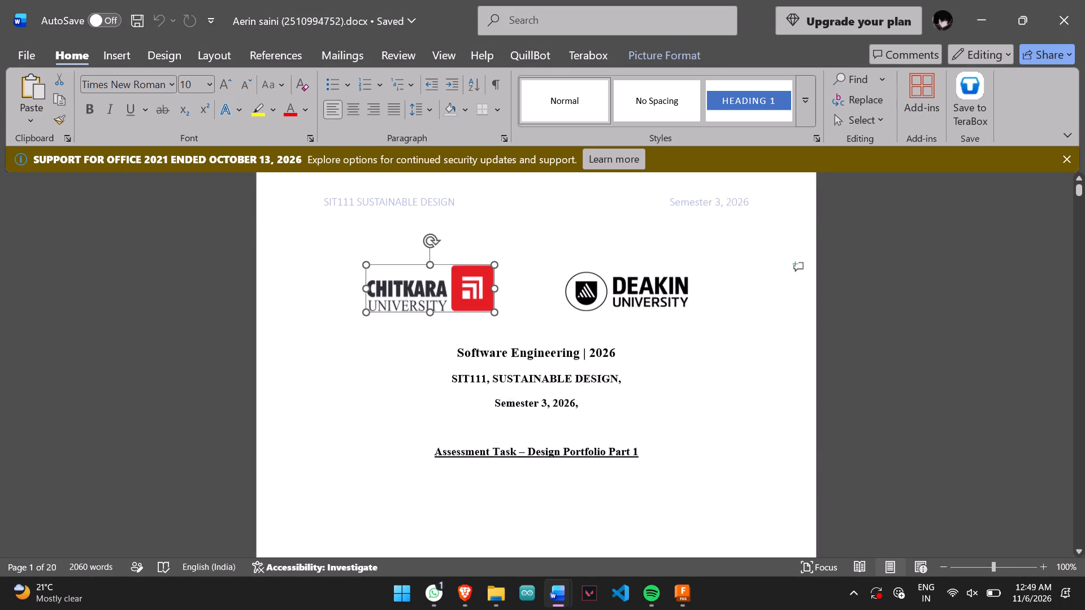
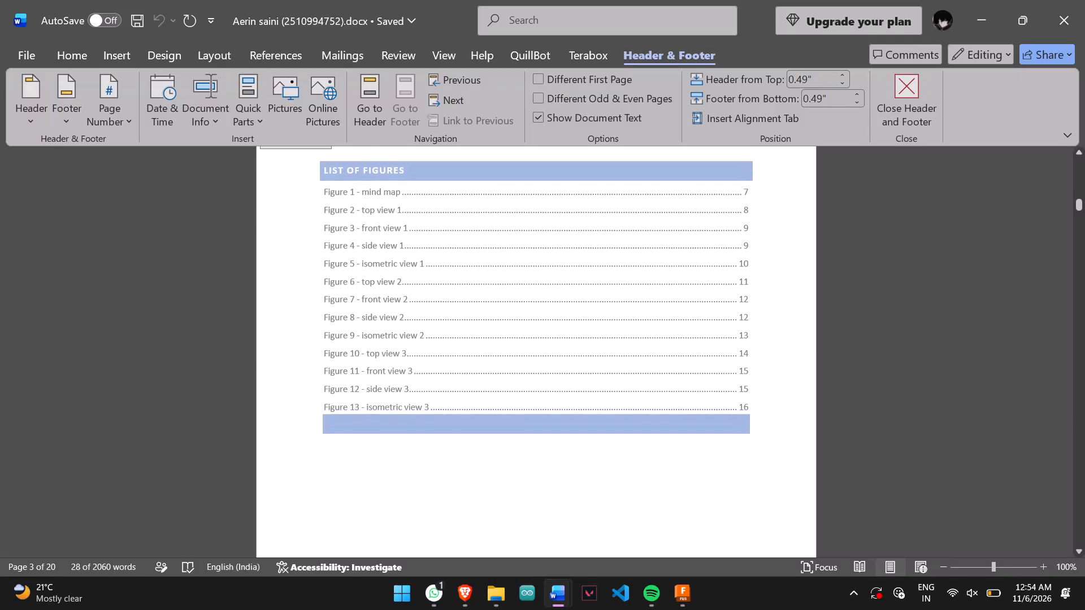
Exit header and footer editing in the Part 1 report.
{"action": "scroll", "coordinate": [603, 393], "scroll_direction": "down", "scroll_amount": 5}
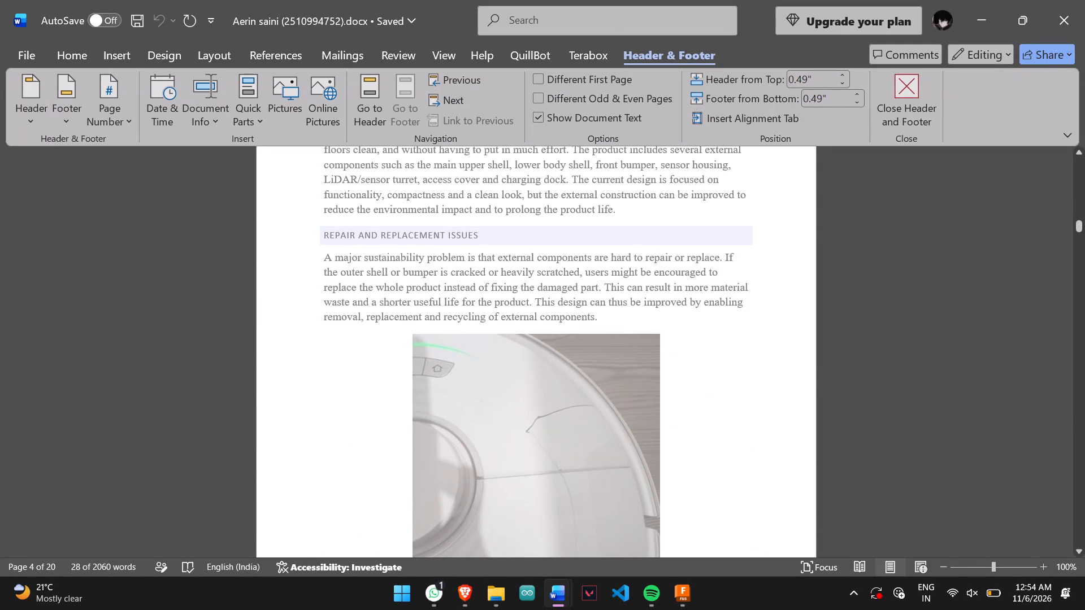
{"action": "scroll", "coordinate": [603, 393], "scroll_direction": "up", "scroll_amount": 2}
{"action": "left_click", "coordinate": [766, 373]}
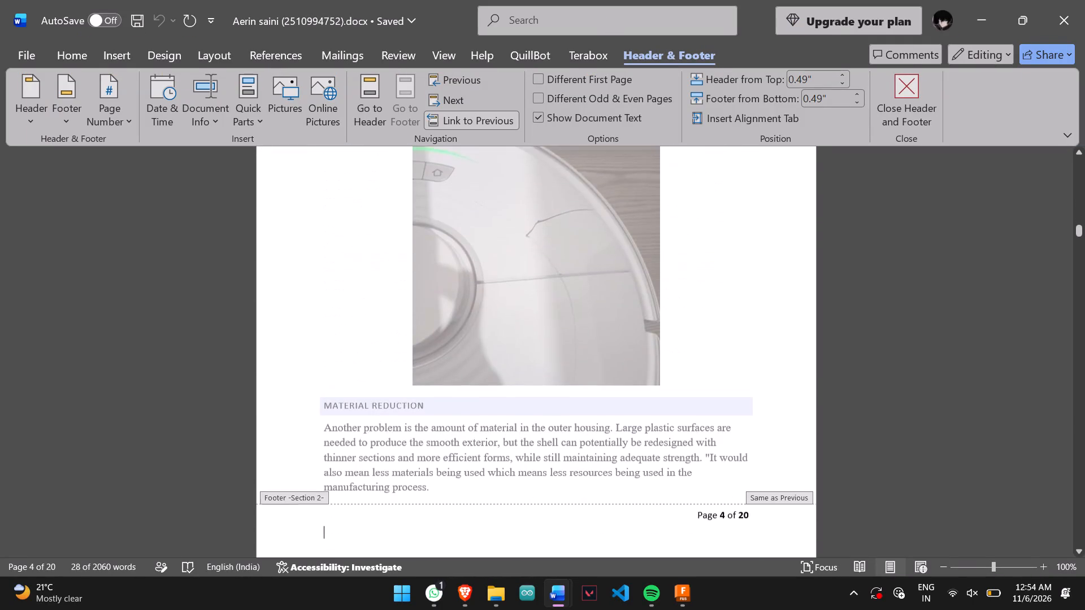
{"action": "scroll", "coordinate": [766, 373], "scroll_direction": "down", "scroll_amount": 1}
{"action": "left_click", "coordinate": [909, 88]}
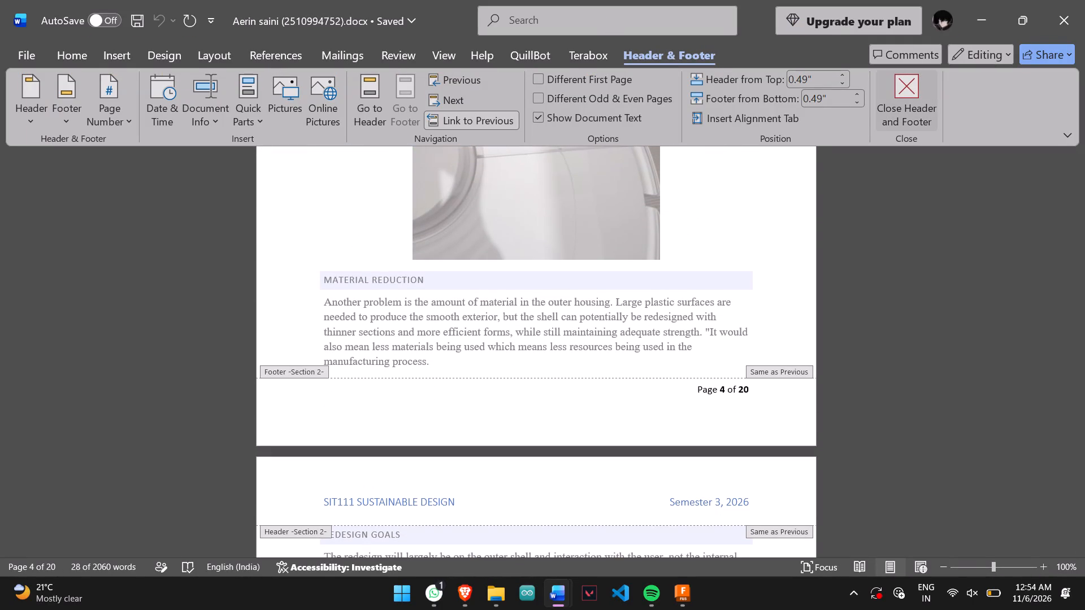
Examine the Part 1 report's section order, headings and figure captions from the List of Figures through to the References.
{"action": "scroll", "coordinate": [749, 345], "scroll_direction": "down", "scroll_amount": 8}
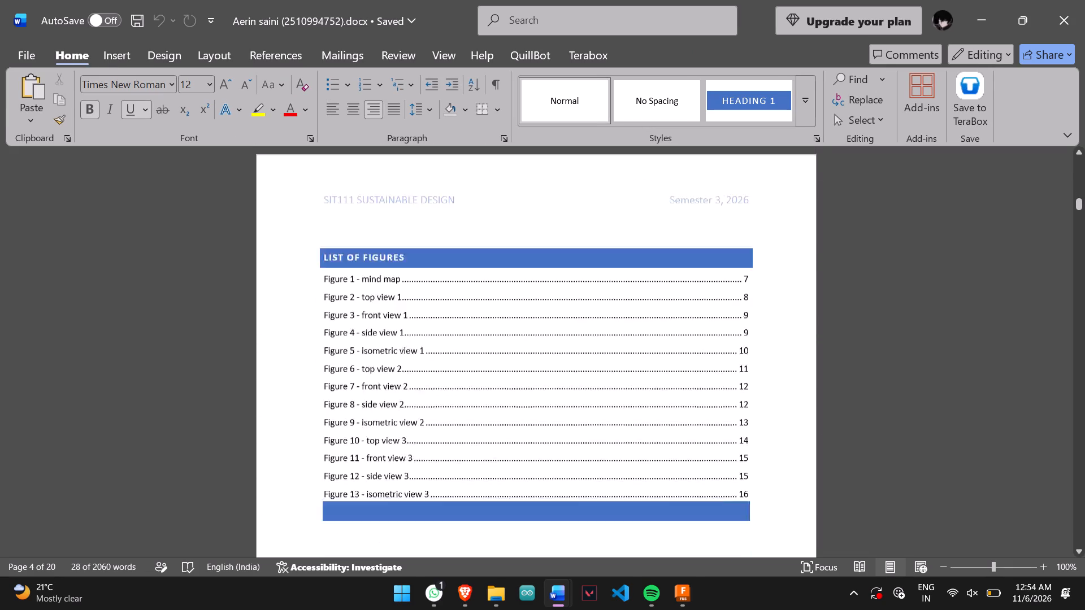
{"action": "scroll", "coordinate": [749, 345], "scroll_direction": "down", "scroll_amount": 9}
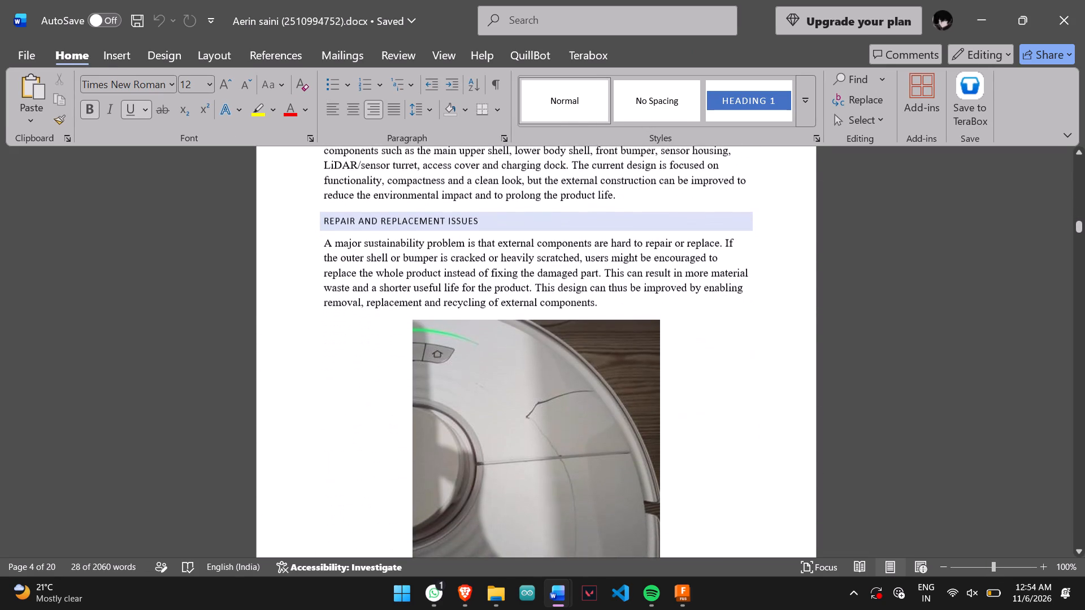
{"action": "scroll", "coordinate": [749, 345], "scroll_direction": "down", "scroll_amount": 5}
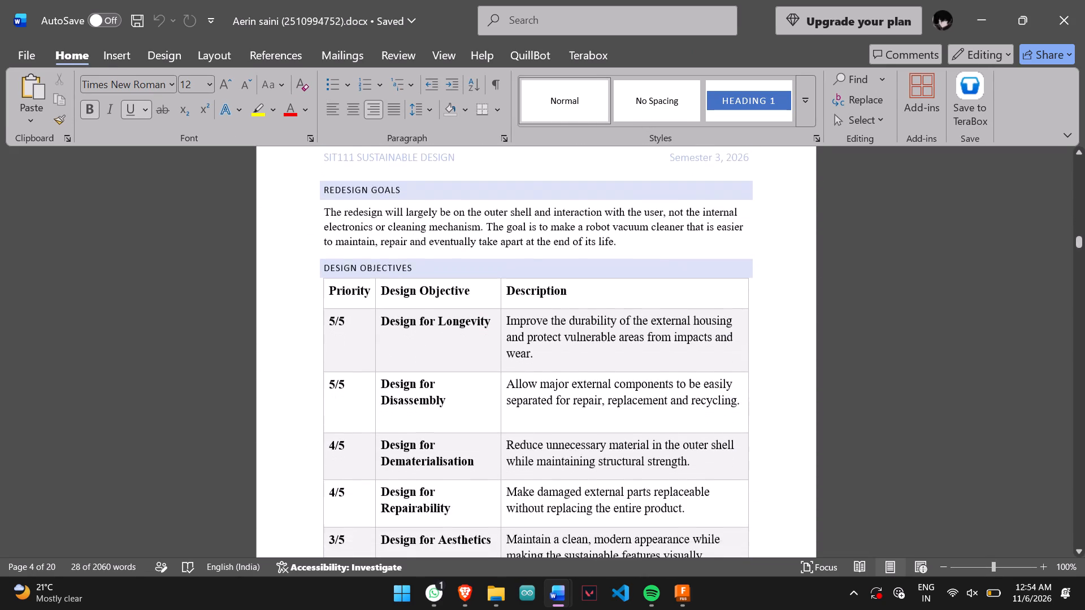
{"action": "scroll", "coordinate": [749, 345], "scroll_direction": "down", "scroll_amount": 9}
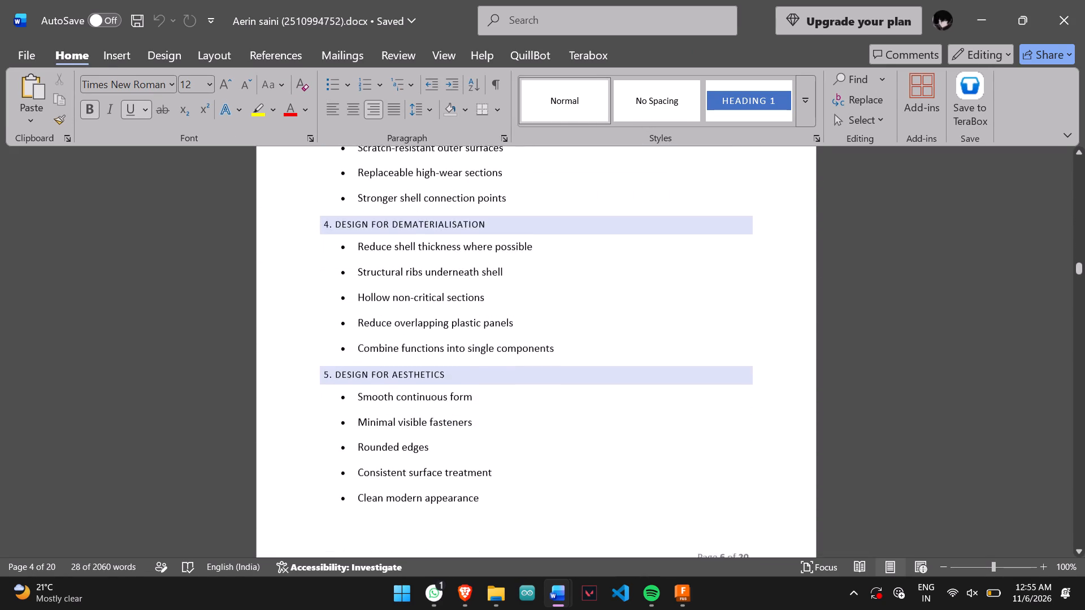
{"action": "scroll", "coordinate": [749, 345], "scroll_direction": "down", "scroll_amount": 7}
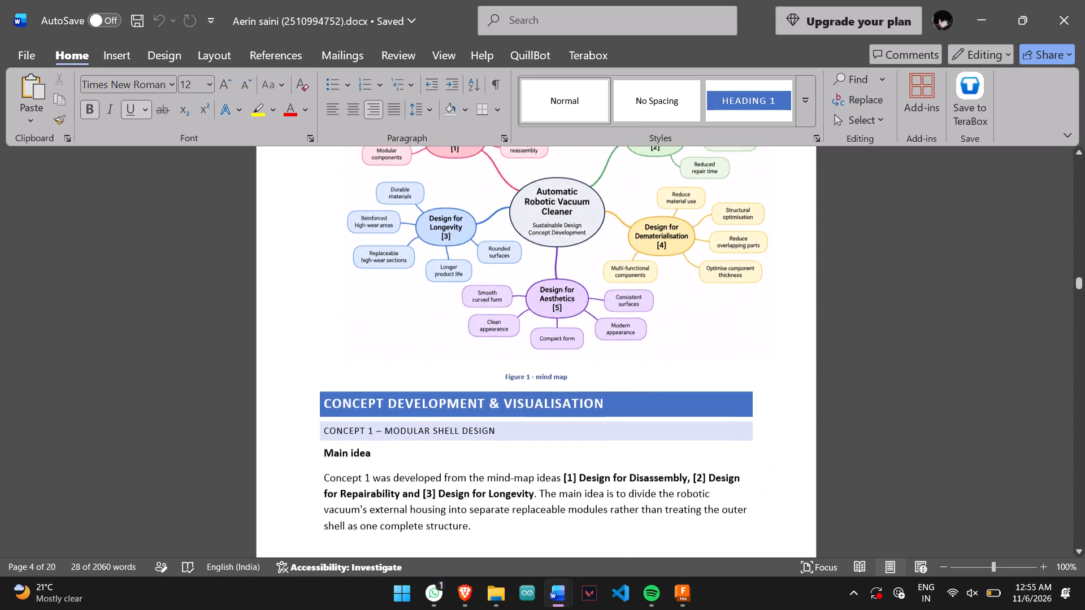
{"action": "scroll", "coordinate": [749, 345], "scroll_direction": "down", "scroll_amount": 3}
{"action": "scroll", "coordinate": [749, 345], "scroll_direction": "down", "scroll_amount": 18}
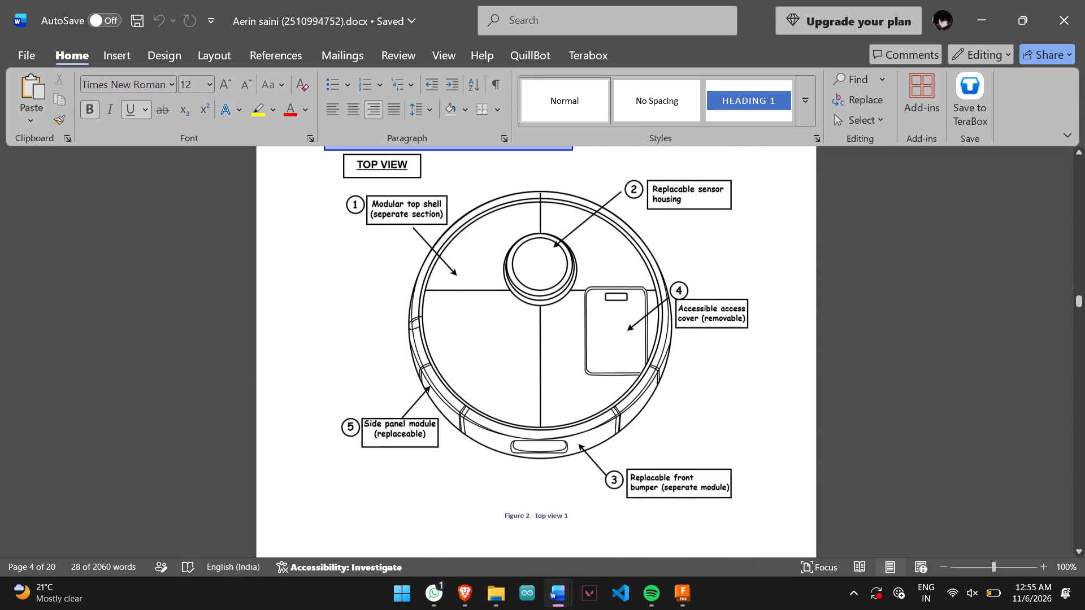
{"action": "scroll", "coordinate": [749, 345], "scroll_direction": "down", "scroll_amount": 20}
{"action": "scroll", "coordinate": [749, 345], "scroll_direction": "down", "scroll_amount": 10}
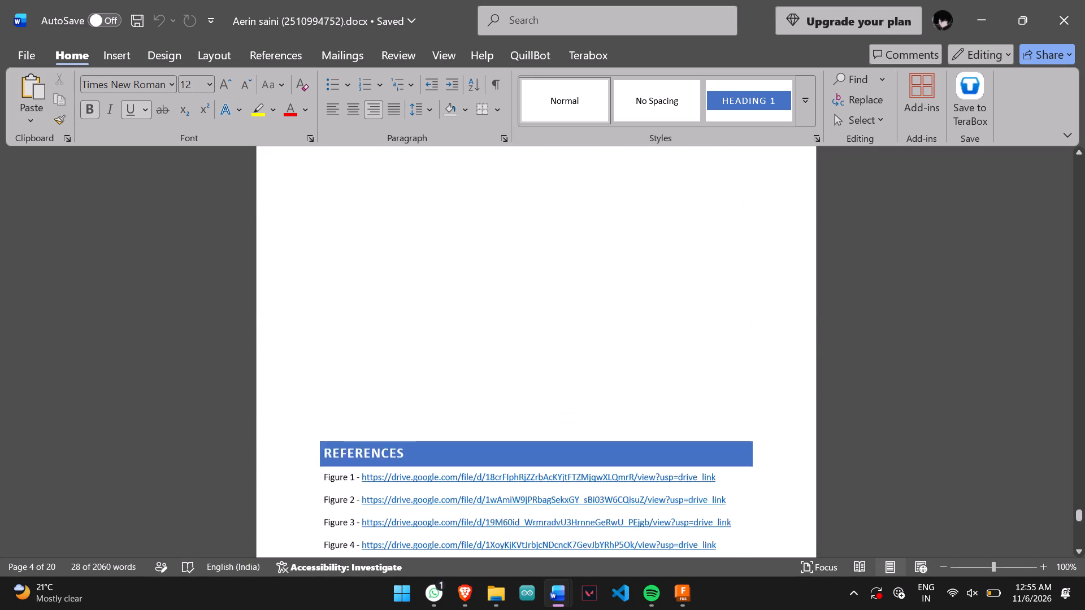
{"action": "scroll", "coordinate": [749, 345], "scroll_direction": "down", "scroll_amount": 6}
{"action": "scroll", "coordinate": [749, 345], "scroll_direction": "up", "scroll_amount": 4}
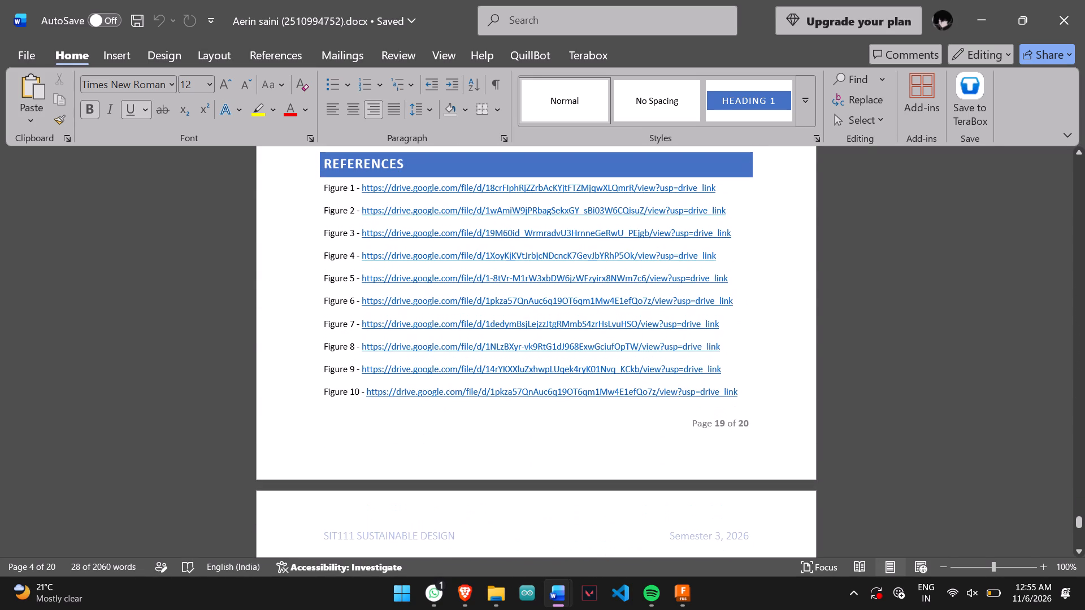
{"action": "key", "text": "alt+Tab"}
{"action": "scroll", "coordinate": [574, 425], "scroll_direction": "up", "scroll_amount": 5}
{"action": "scroll", "coordinate": [574, 425], "scroll_direction": "down", "scroll_amount": 6}
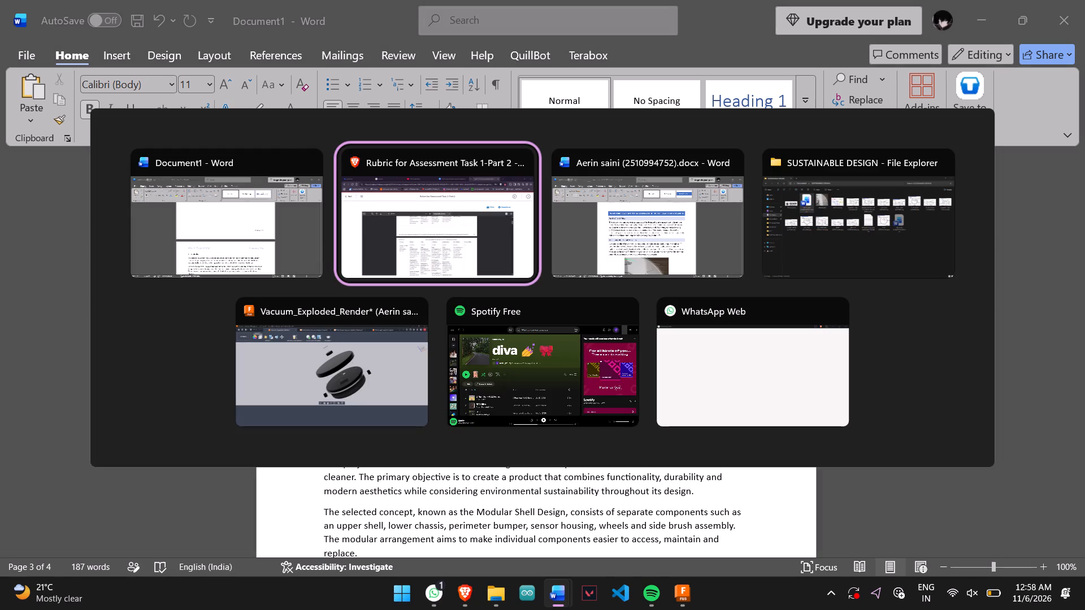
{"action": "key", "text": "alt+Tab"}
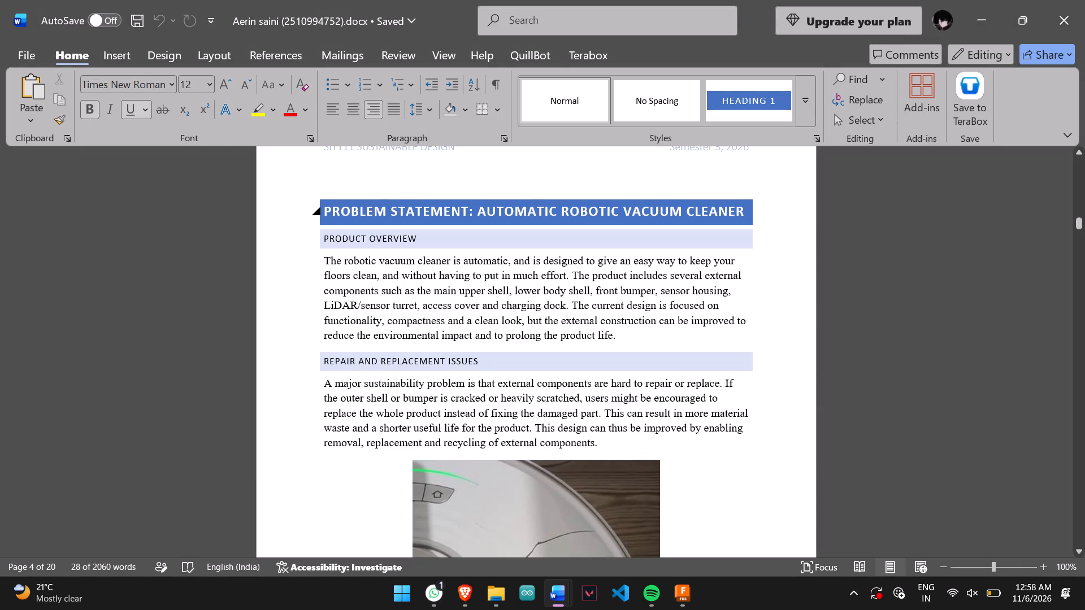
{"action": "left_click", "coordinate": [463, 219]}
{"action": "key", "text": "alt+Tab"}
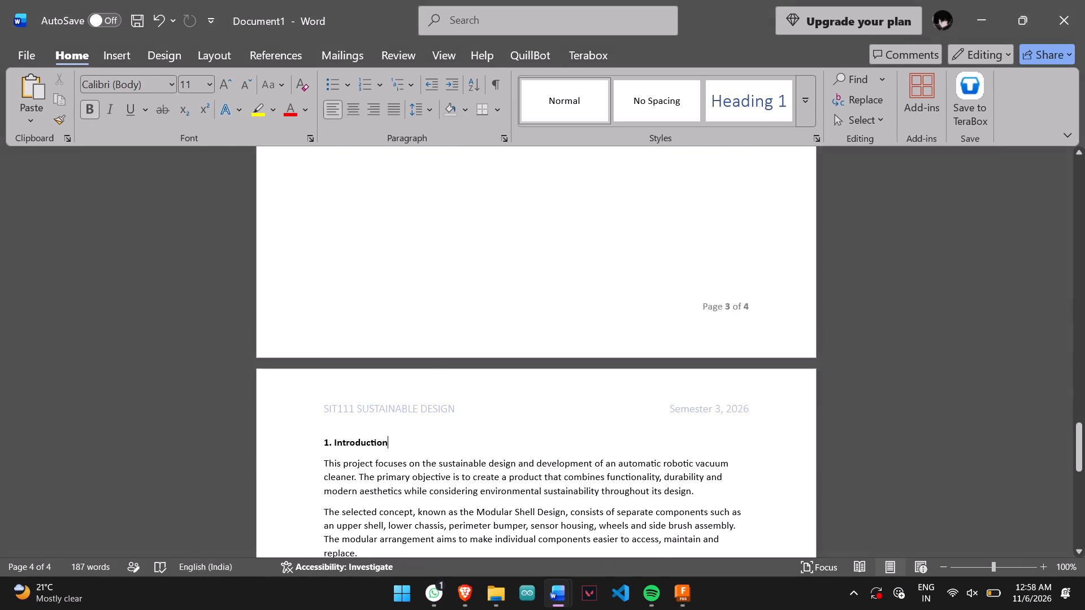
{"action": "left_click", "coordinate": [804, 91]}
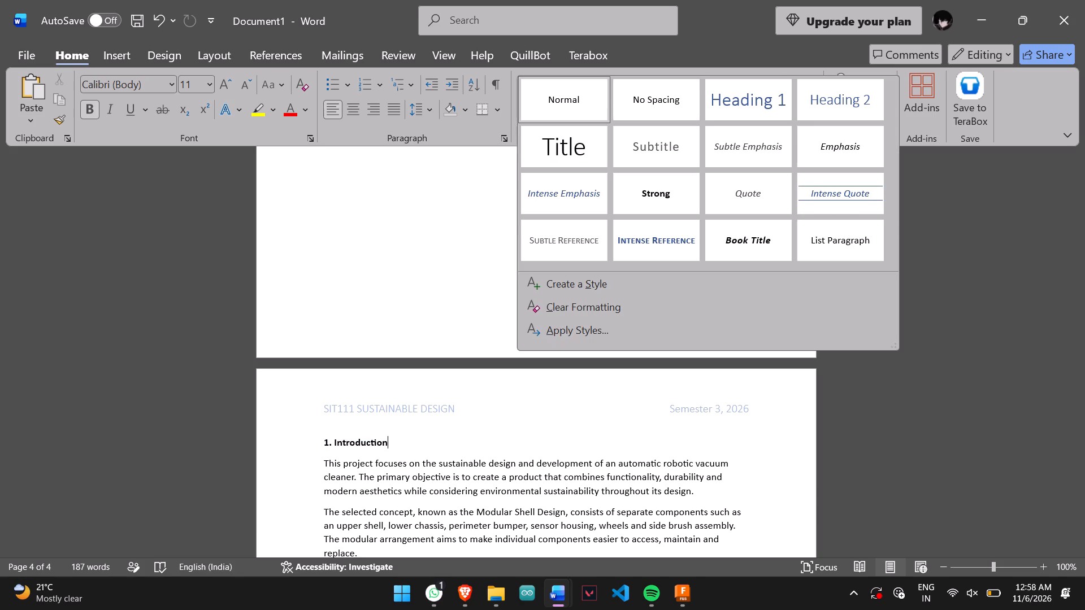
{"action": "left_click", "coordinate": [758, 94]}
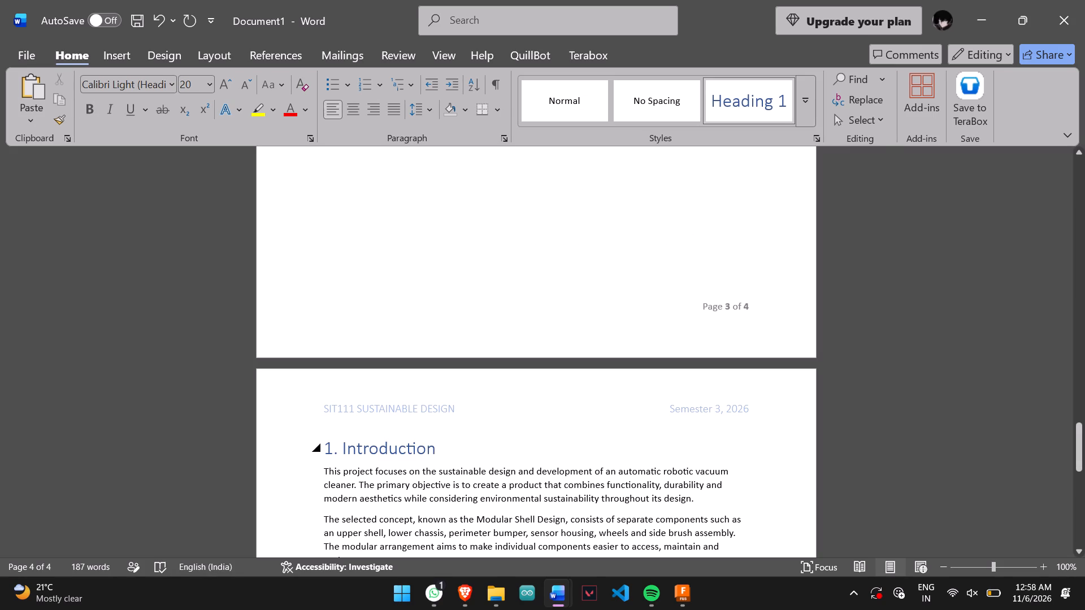
Compare the available heading styles in the new document with those in the Part 1 report.
{"action": "left_click_drag", "start_coordinate": [449, 450], "coordinate": [309, 454]}
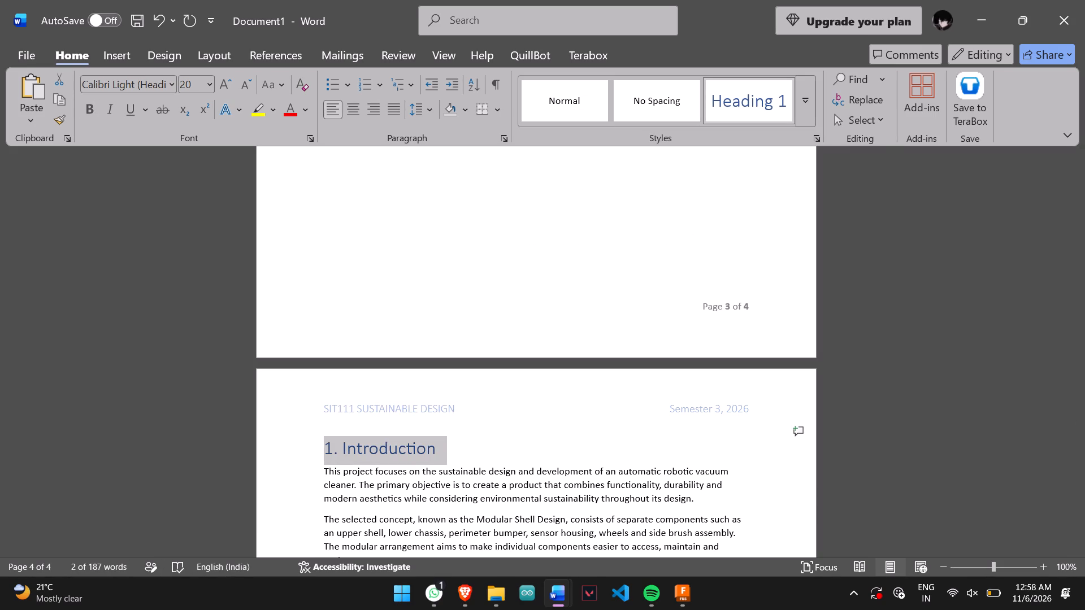
{"action": "left_click", "coordinate": [813, 86]}
{"action": "scroll", "coordinate": [731, 254], "scroll_direction": "down", "scroll_amount": 1}
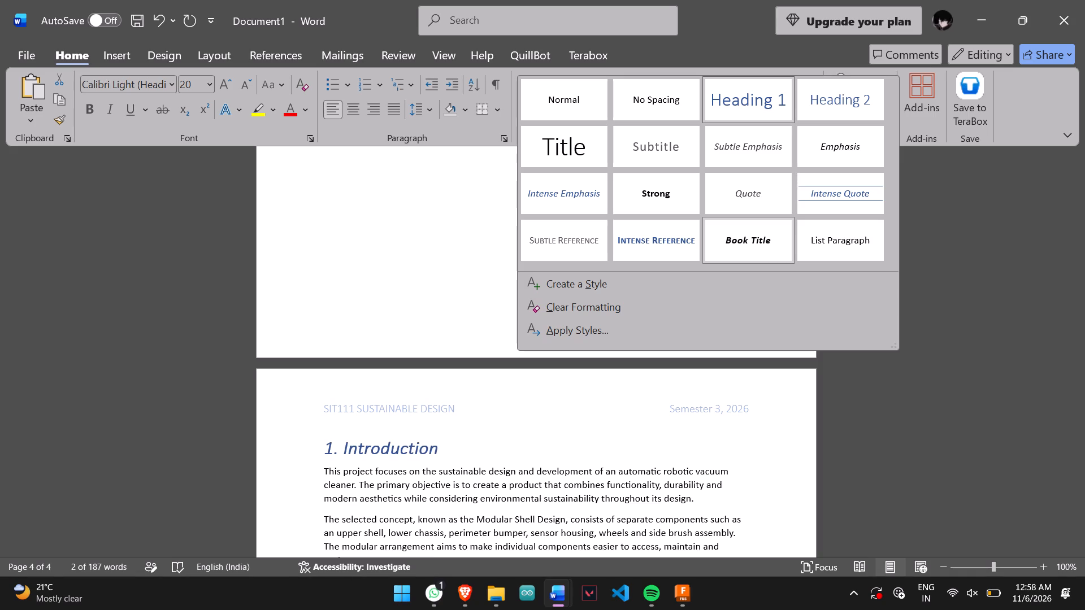
{"action": "scroll", "coordinate": [731, 254], "scroll_direction": "down", "scroll_amount": 3}
{"action": "key", "text": "alt+Tab"}
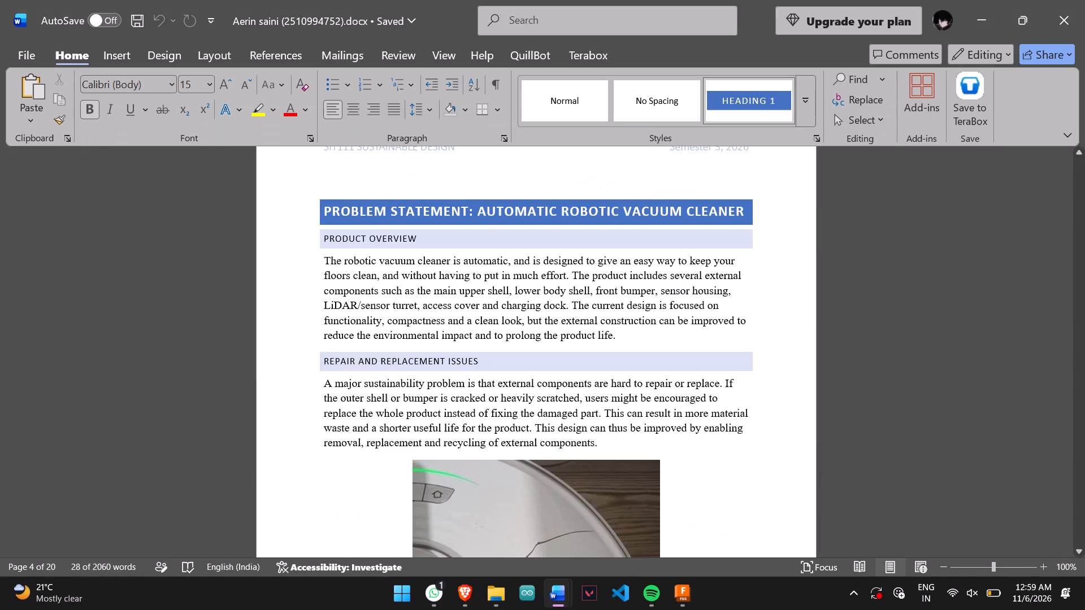
{"action": "left_click", "coordinate": [804, 104]}
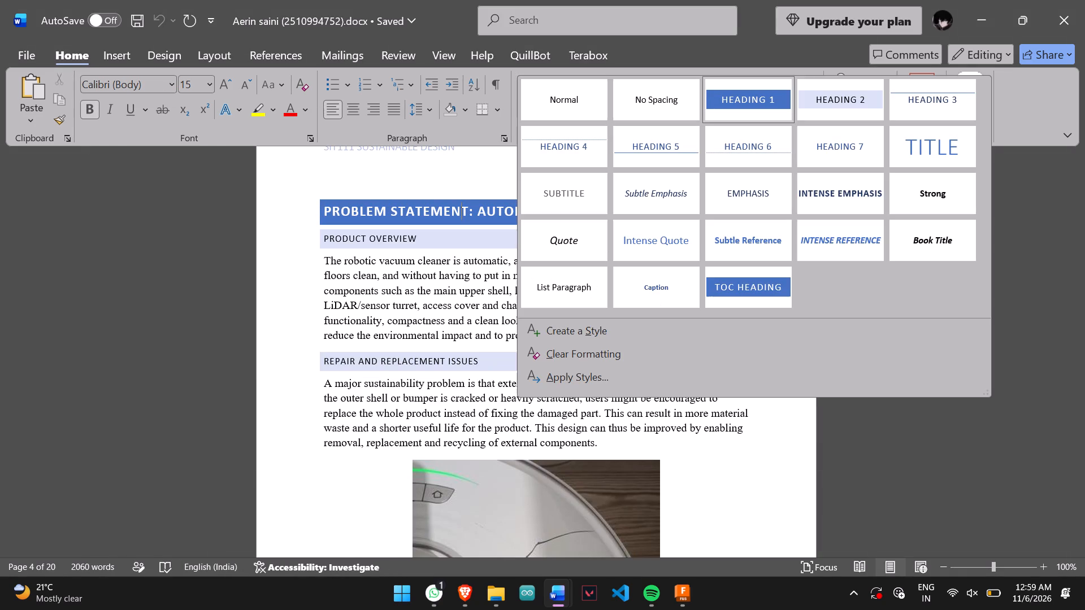
{"action": "left_click", "coordinate": [940, 426]}
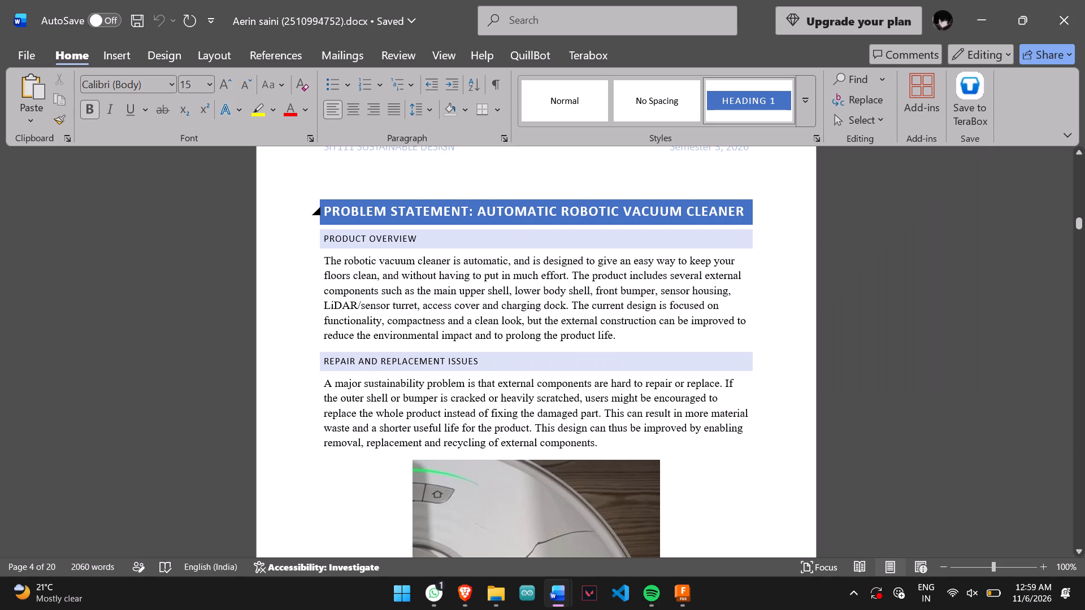
Copy the "Problem Statement: Automatic Robotic Vacuum Cleaner" heading from the Part 1 report and paste it over the "1. Introduction" title on page 4.
{"action": "left_click_drag", "start_coordinate": [753, 216], "coordinate": [339, 202]}
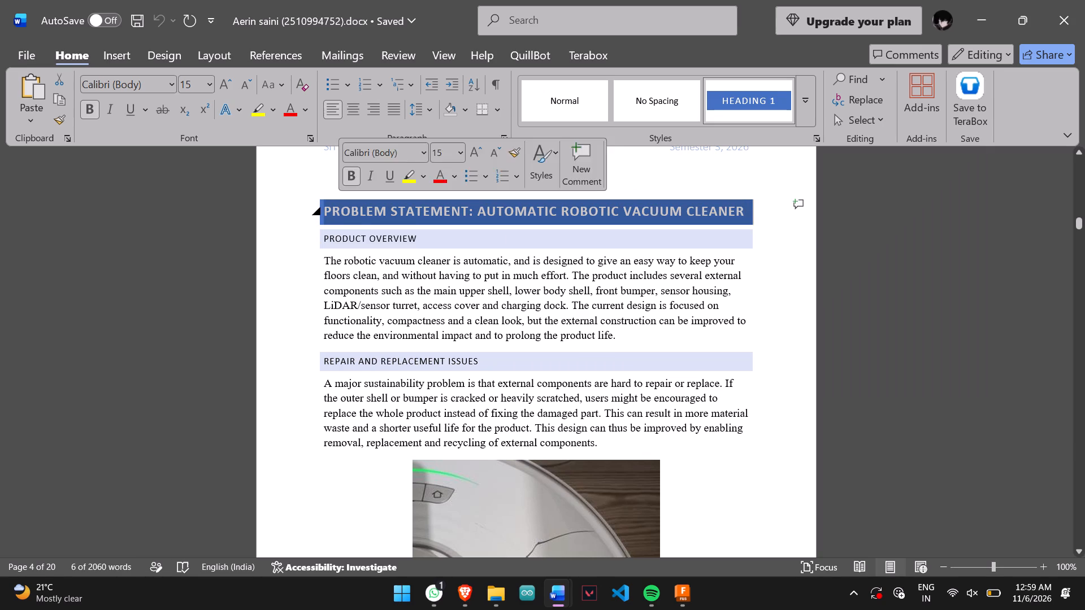
{"action": "key", "text": "ctrl+c"}
{"action": "key", "text": "alt+Tab"}
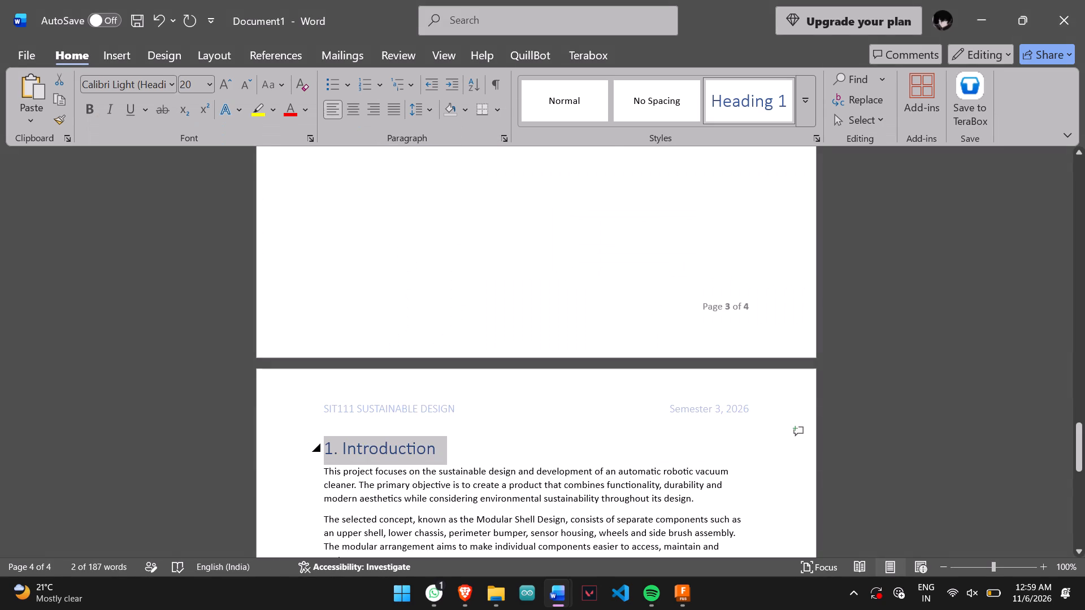
{"action": "key", "text": "ctrl+v"}
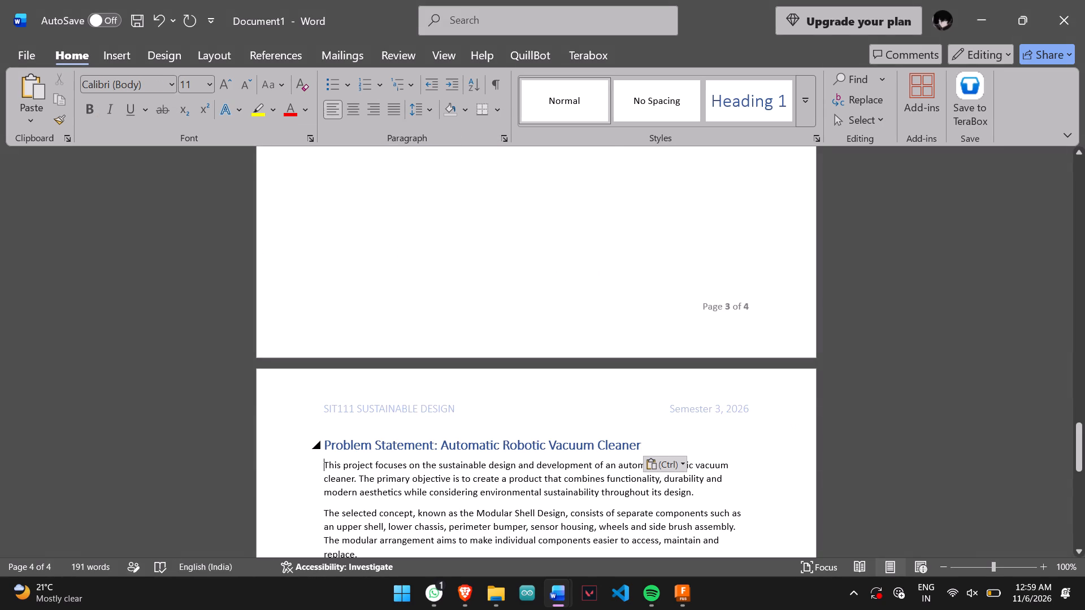
Check the pasted heading's style against Part 1's Heading 1 and add the style gallery to the Quick Access Toolbar.
{"action": "left_click_drag", "start_coordinate": [643, 445], "coordinate": [301, 450]}
{"action": "key", "text": "alt+Tab"}
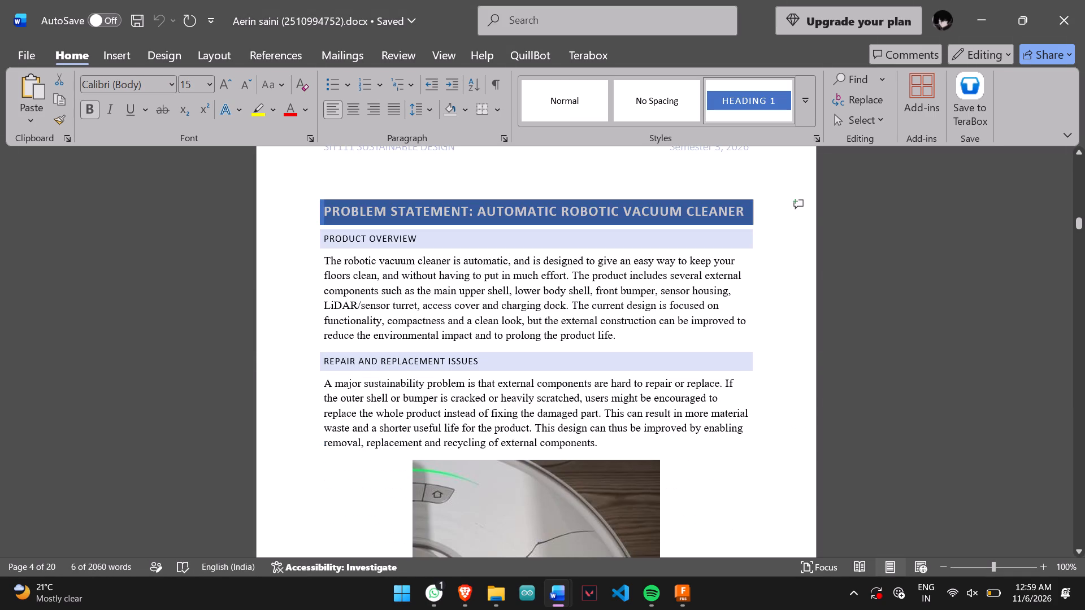
{"action": "key", "text": "alt+Tab"}
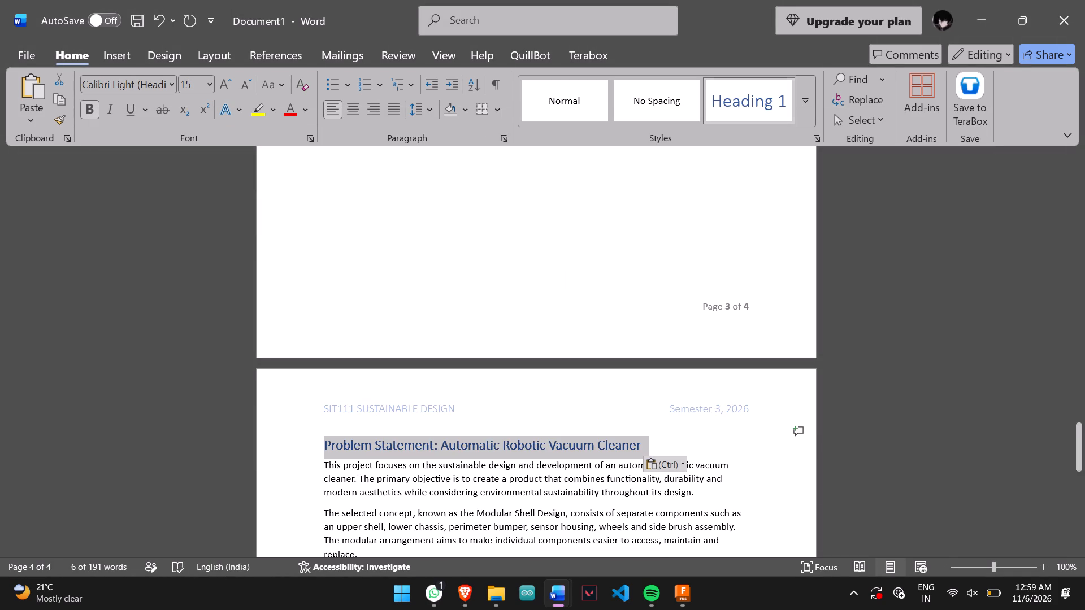
{"action": "left_click", "coordinate": [801, 112]}
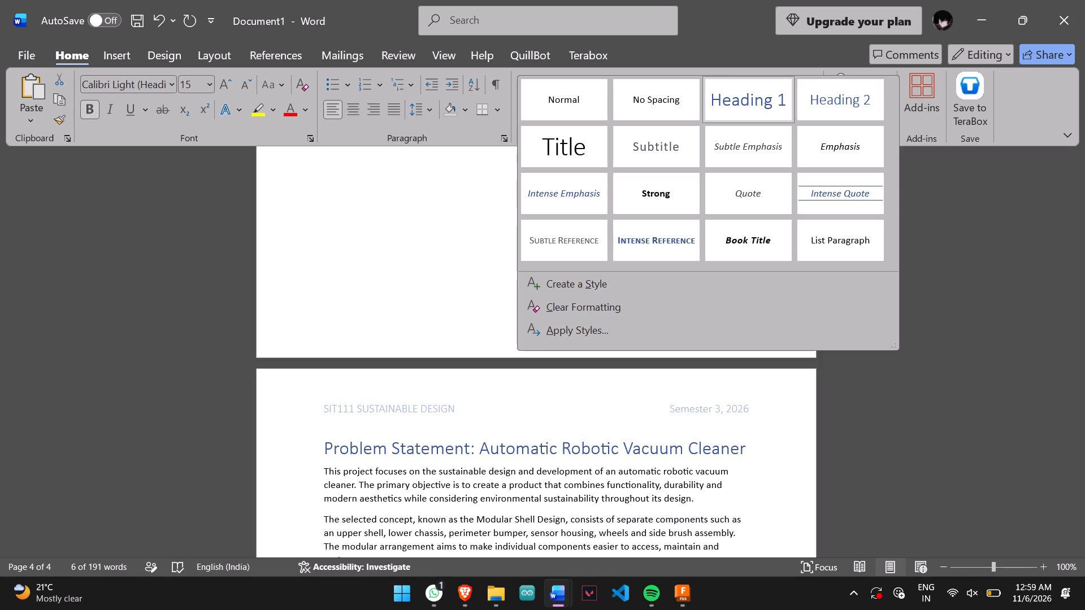
{"action": "key", "text": "alt+Tab"}
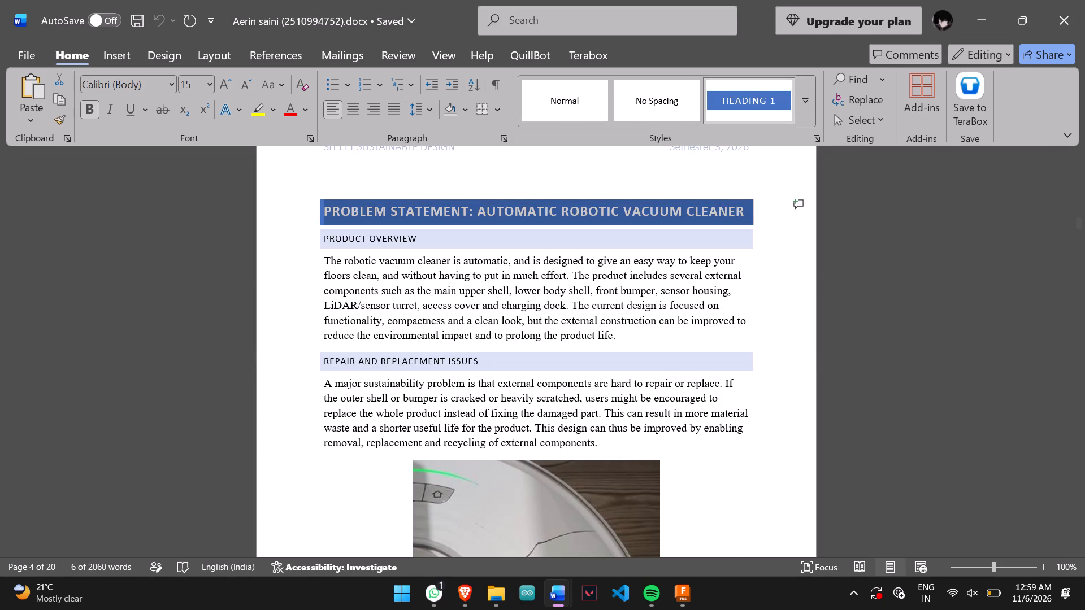
{"action": "right_click", "coordinate": [772, 101]}
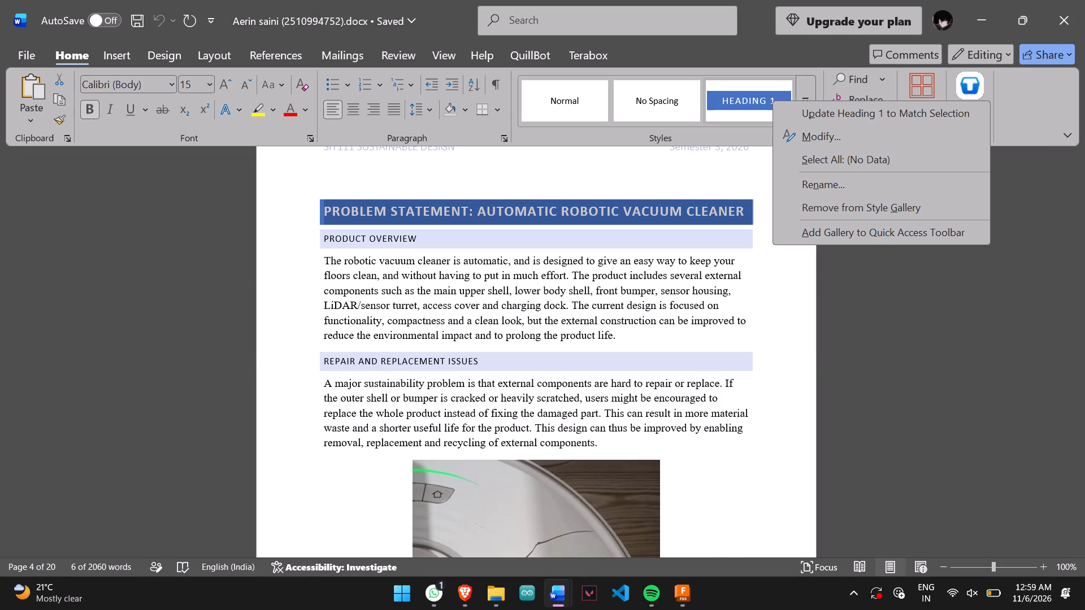
{"action": "left_click", "coordinate": [749, 164]}
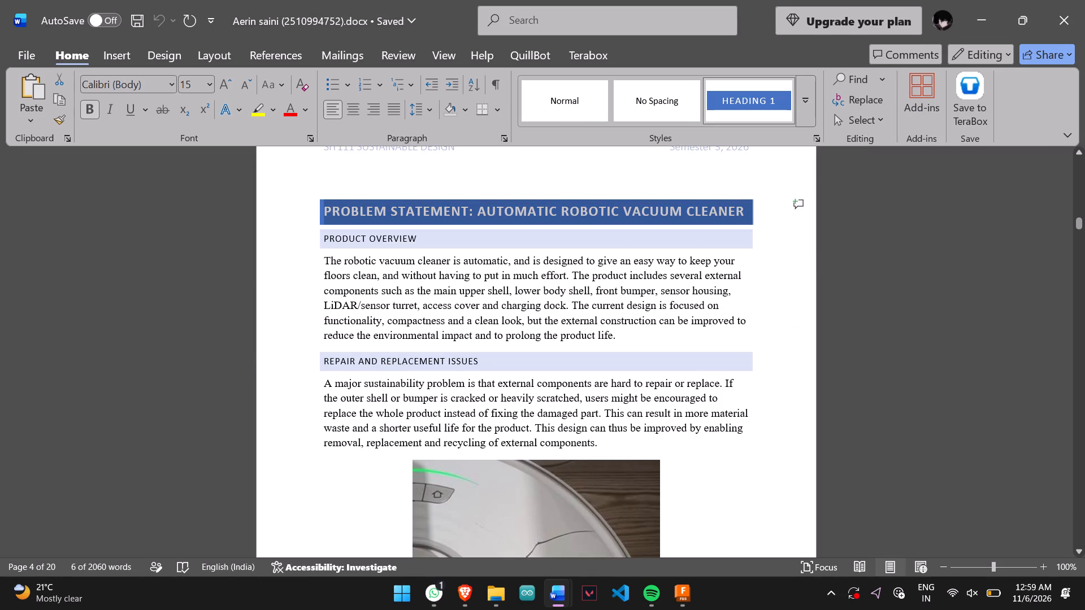
{"action": "right_click", "coordinate": [737, 88]}
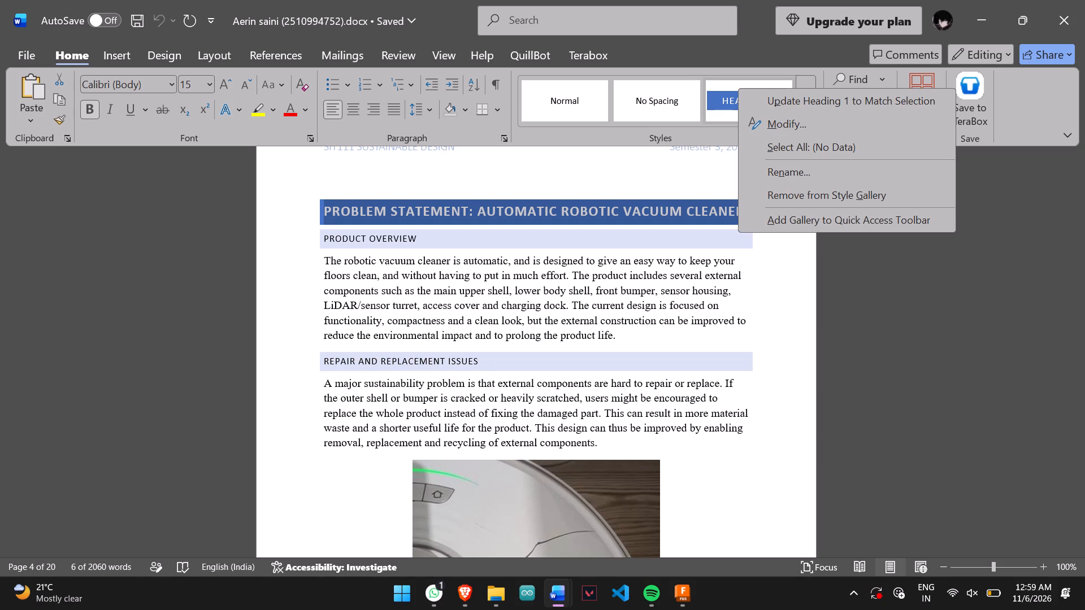
{"action": "left_click", "coordinate": [896, 221]}
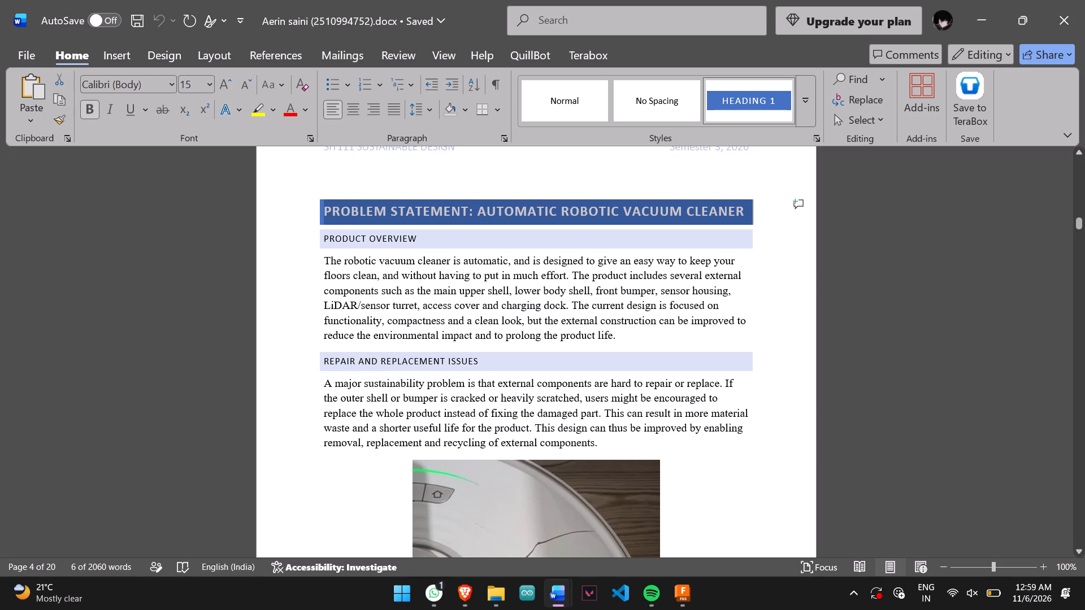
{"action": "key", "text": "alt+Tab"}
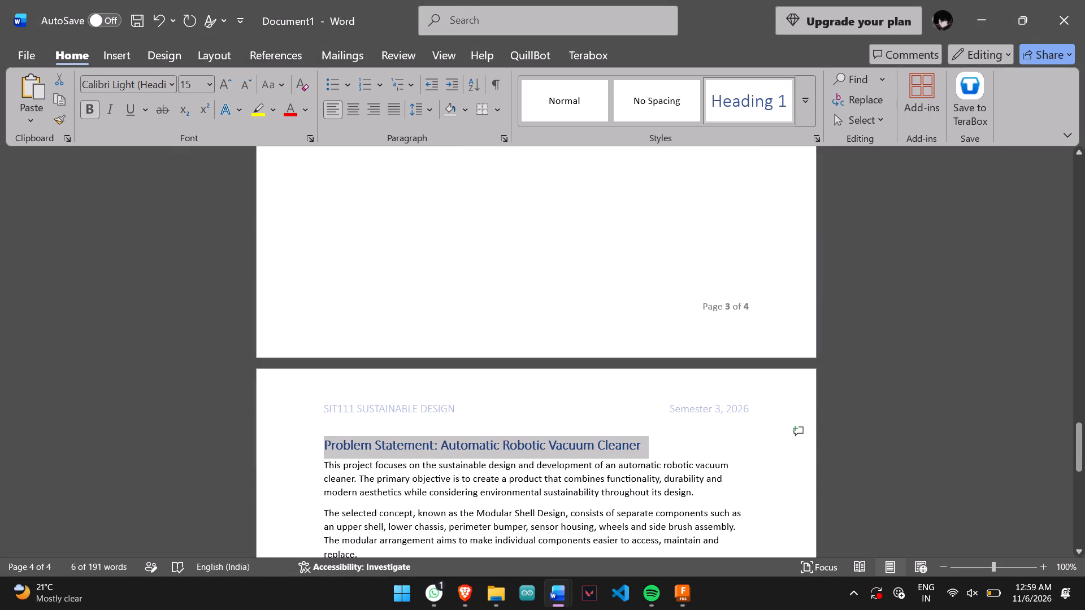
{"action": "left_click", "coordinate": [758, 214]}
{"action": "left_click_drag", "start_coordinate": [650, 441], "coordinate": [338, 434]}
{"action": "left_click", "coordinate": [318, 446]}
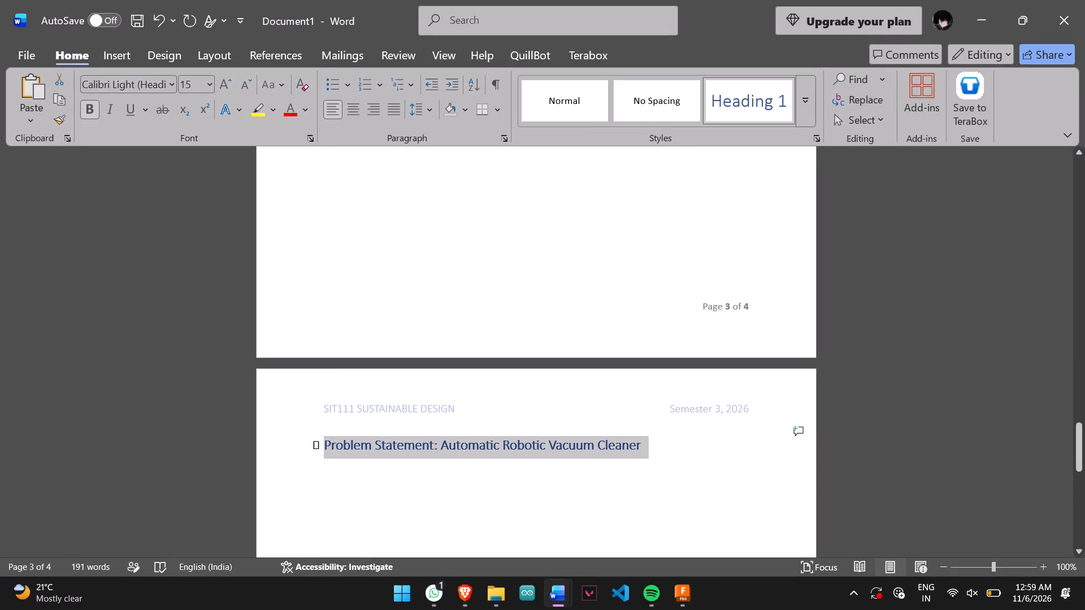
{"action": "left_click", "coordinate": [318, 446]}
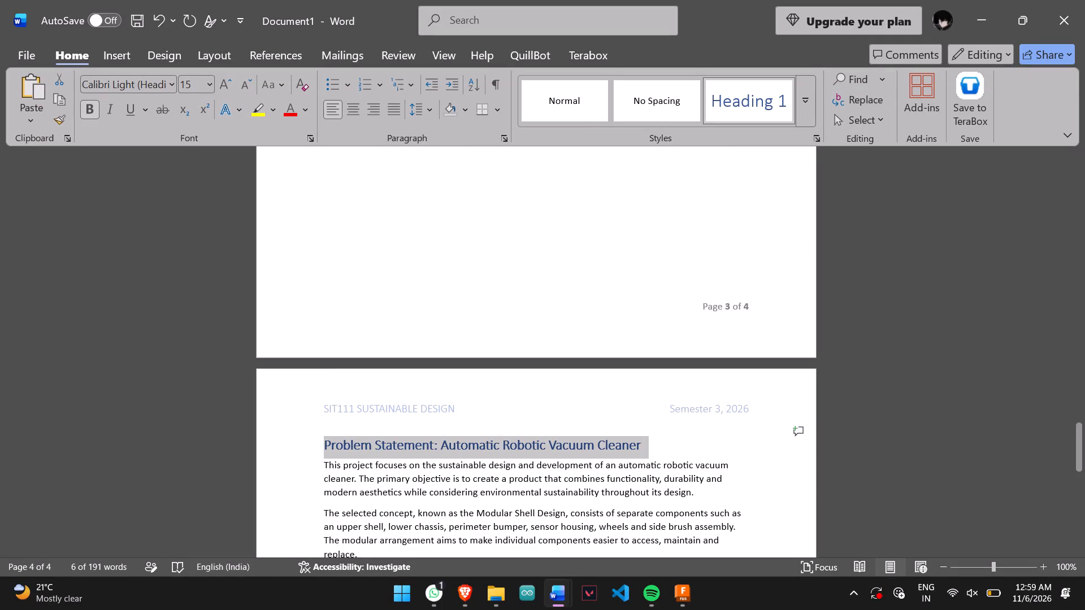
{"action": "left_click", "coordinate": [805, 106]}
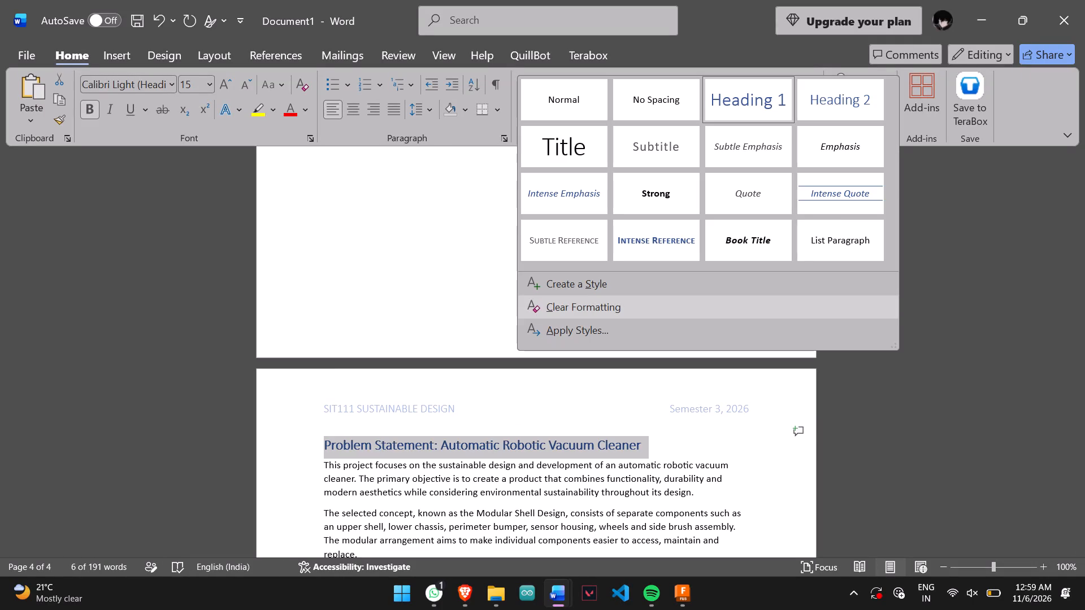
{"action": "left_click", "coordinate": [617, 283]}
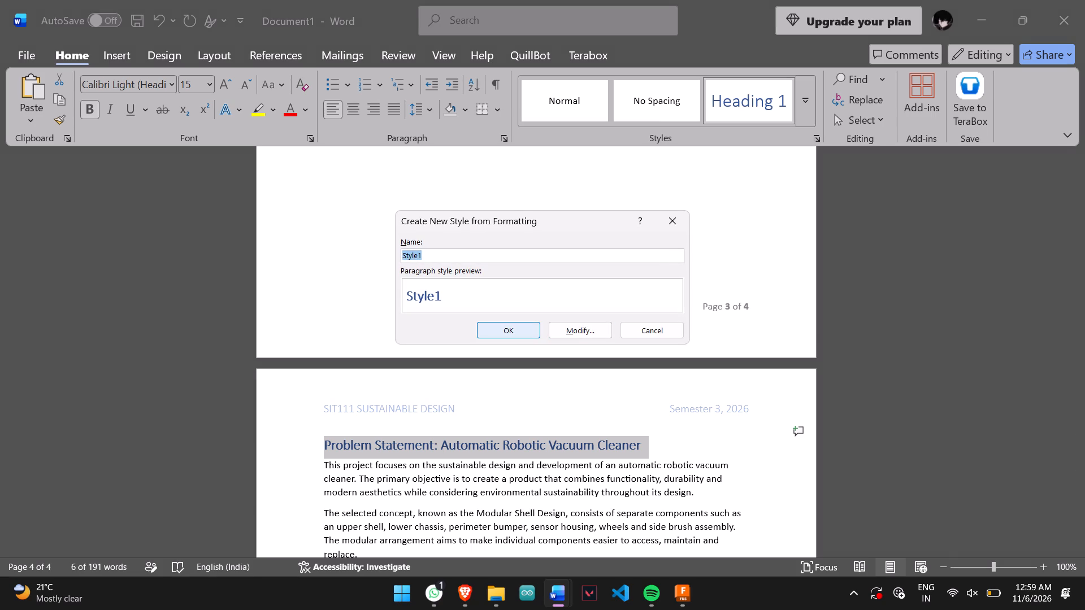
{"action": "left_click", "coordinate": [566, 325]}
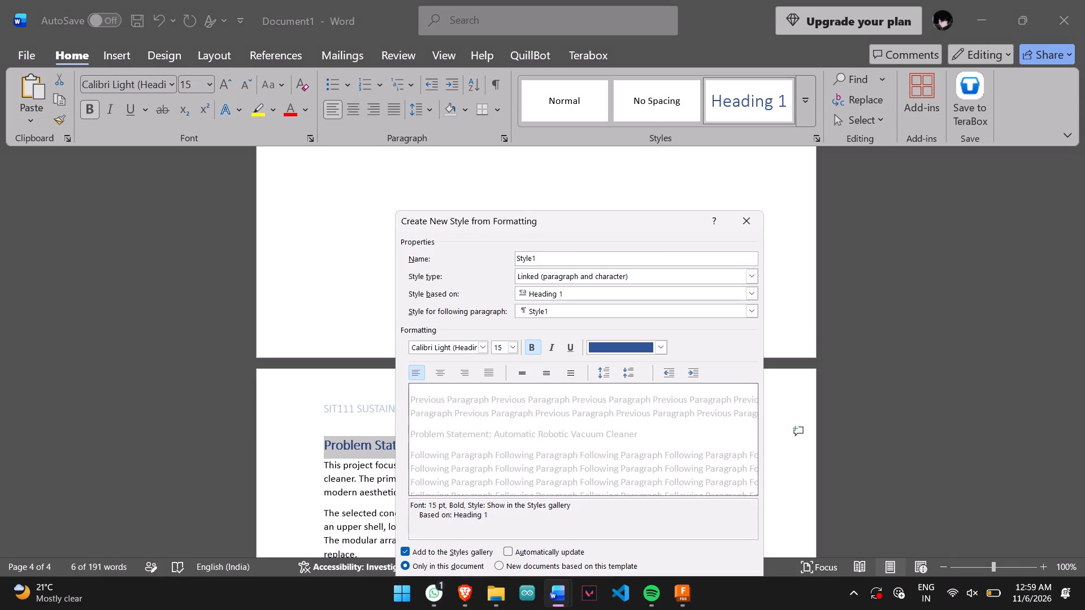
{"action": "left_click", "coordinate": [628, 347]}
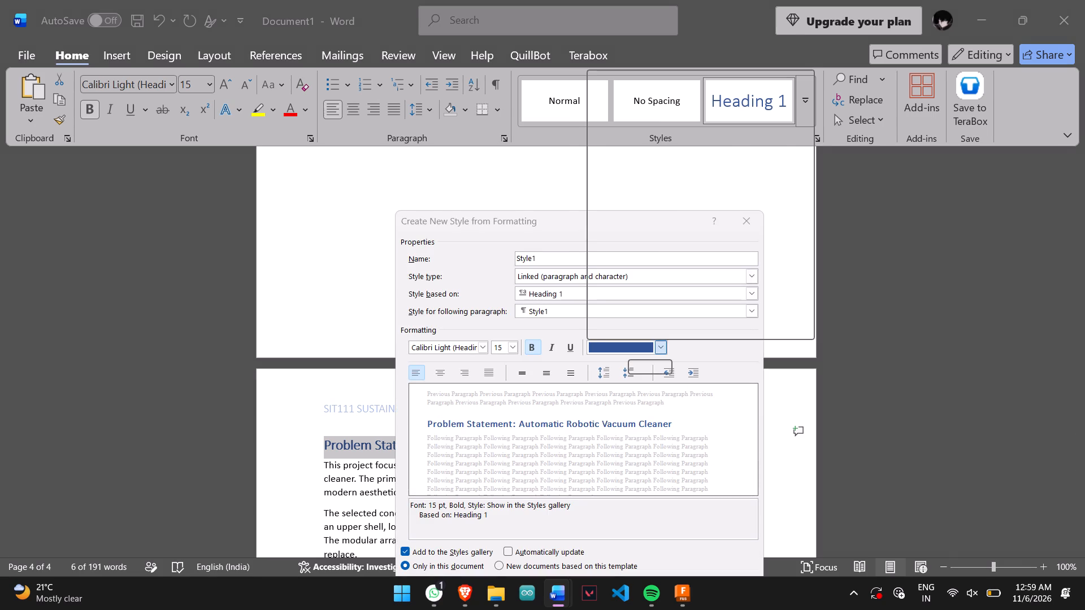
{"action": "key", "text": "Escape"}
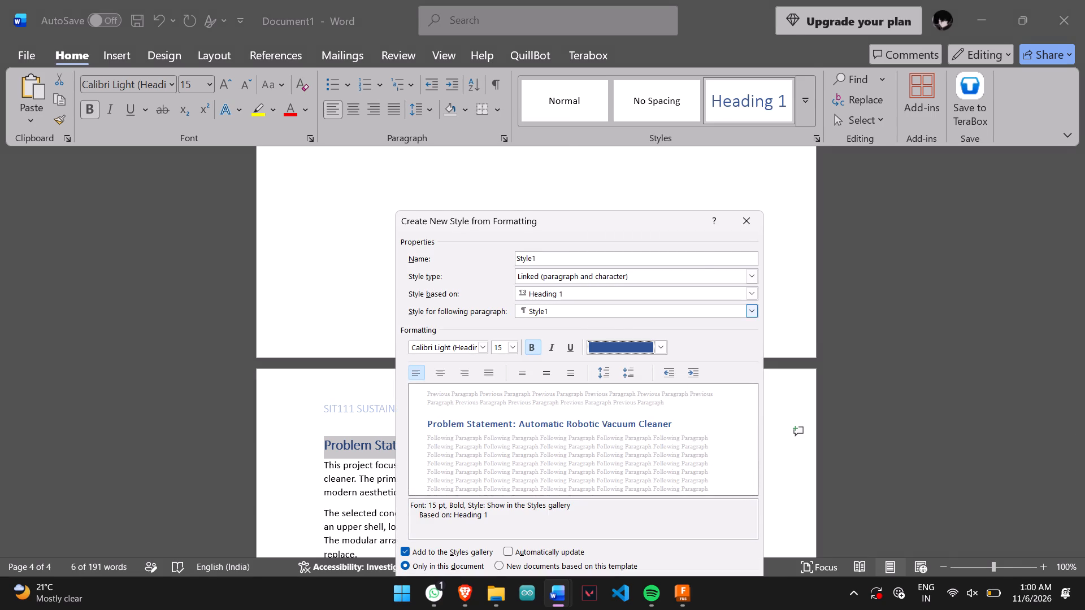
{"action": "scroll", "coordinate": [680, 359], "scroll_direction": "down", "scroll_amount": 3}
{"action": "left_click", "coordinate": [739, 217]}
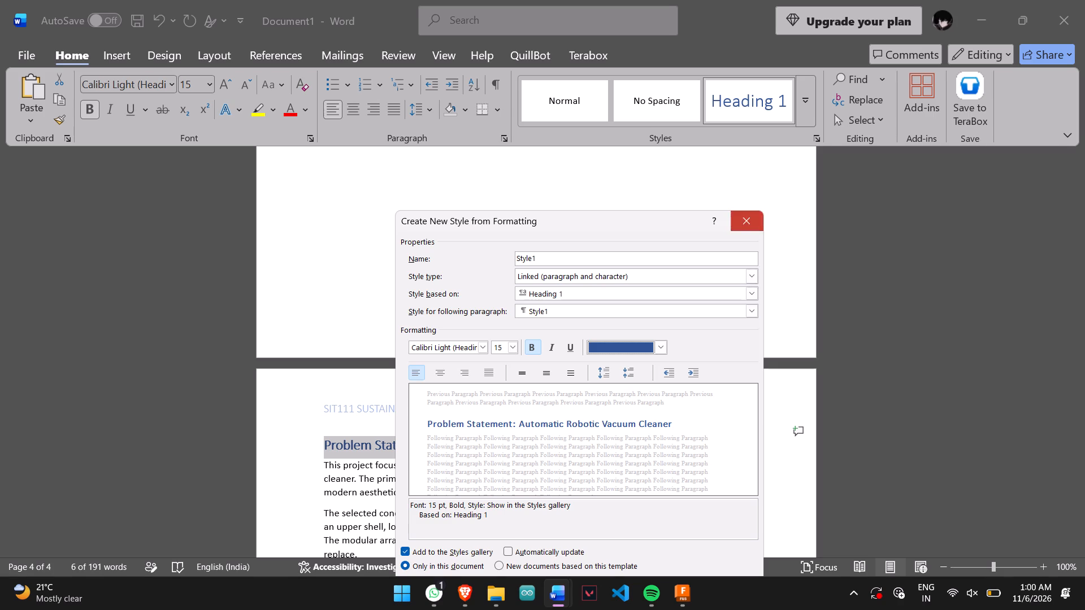
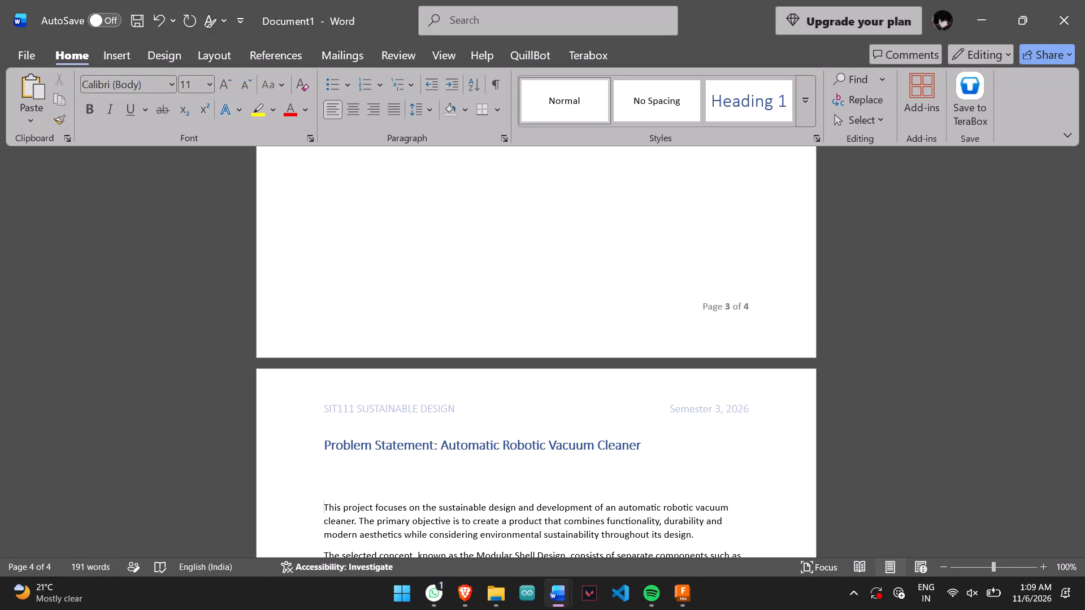
Undo the extra blank space added below the "Problem Statement: Automatic Robotic Vacuum Cleaner" heading on page 4 of the new document.
{"action": "key", "text": "ctrl+z"}
{"action": "scroll", "coordinate": [659, 304], "scroll_direction": "down", "scroll_amount": 1}
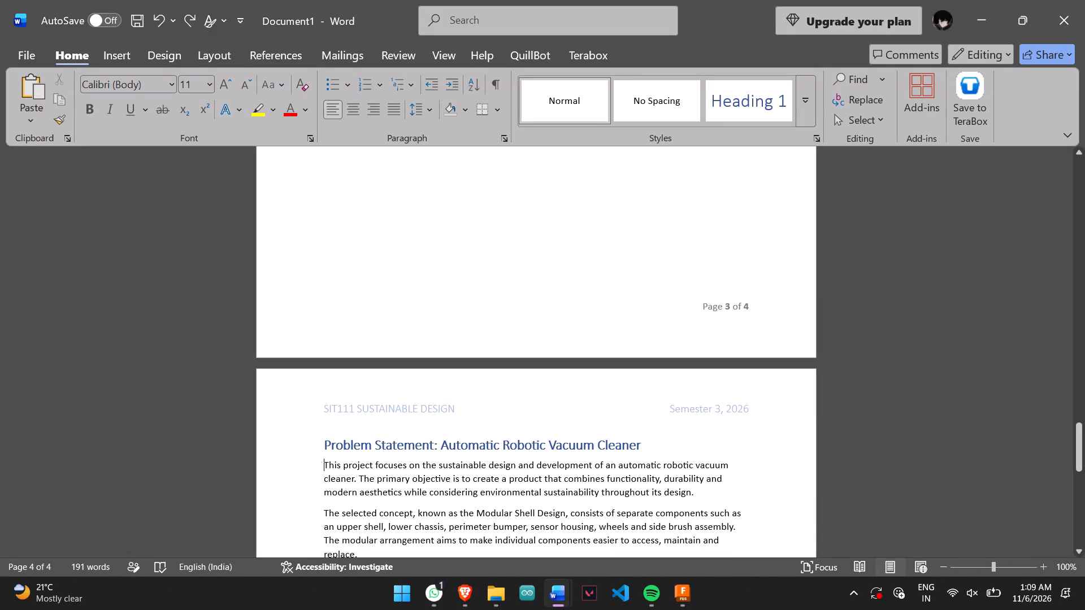
{"action": "scroll", "coordinate": [659, 304], "scroll_direction": "down", "scroll_amount": 1}
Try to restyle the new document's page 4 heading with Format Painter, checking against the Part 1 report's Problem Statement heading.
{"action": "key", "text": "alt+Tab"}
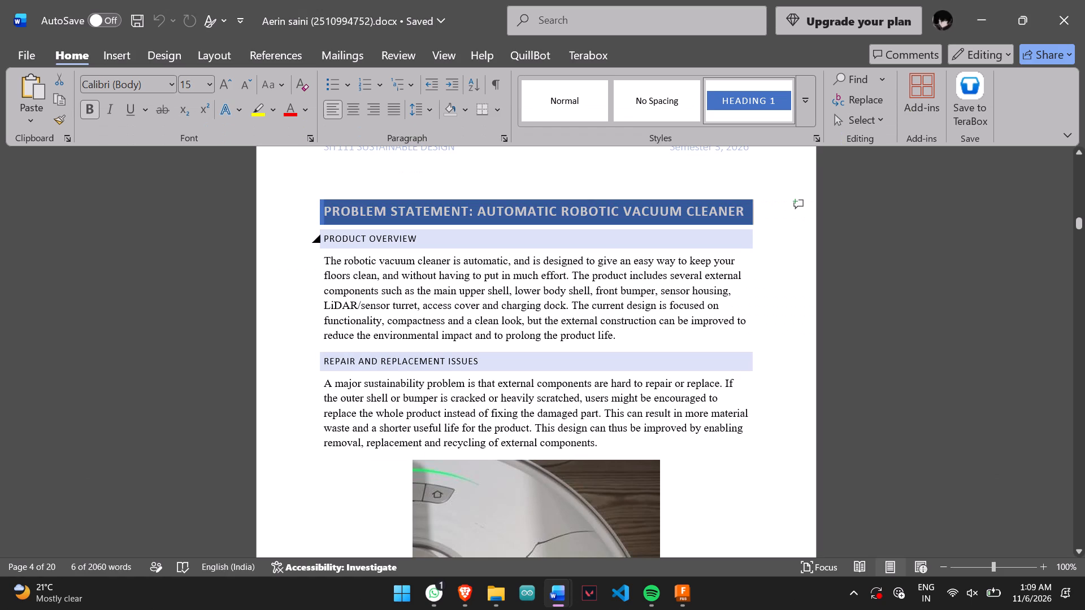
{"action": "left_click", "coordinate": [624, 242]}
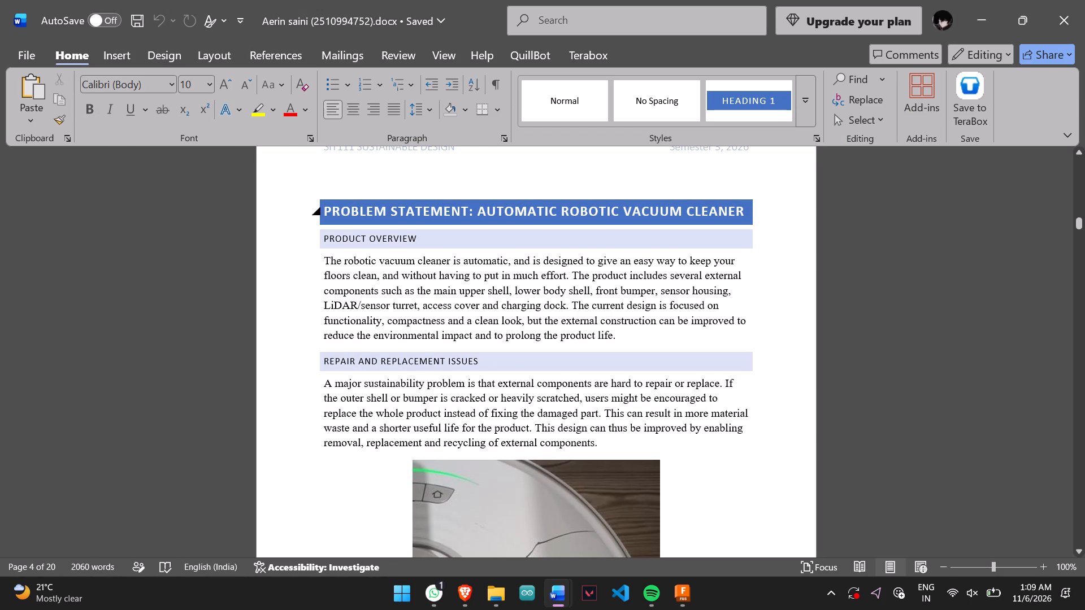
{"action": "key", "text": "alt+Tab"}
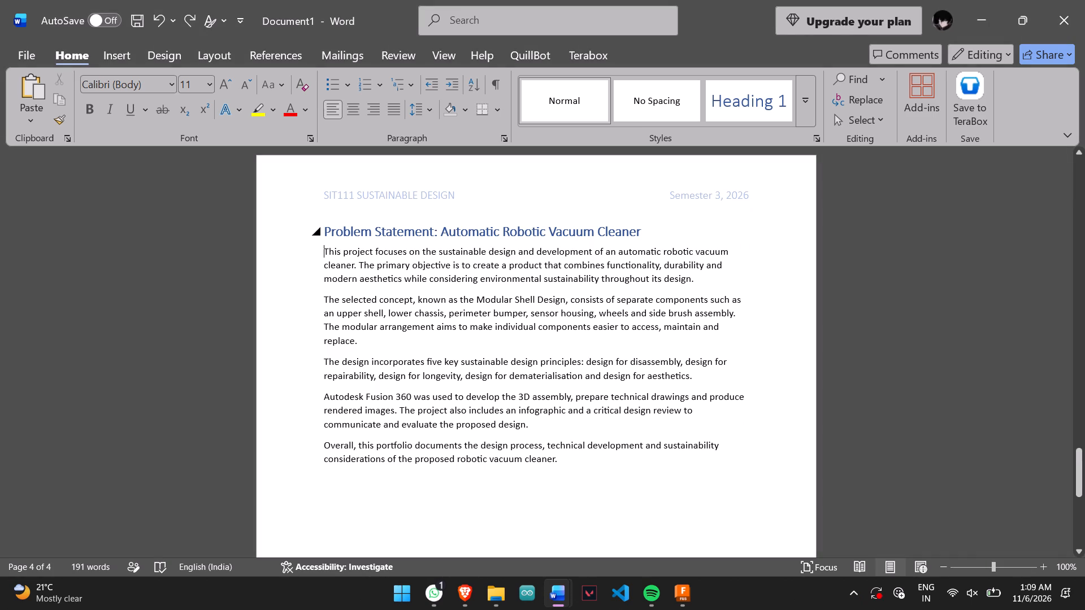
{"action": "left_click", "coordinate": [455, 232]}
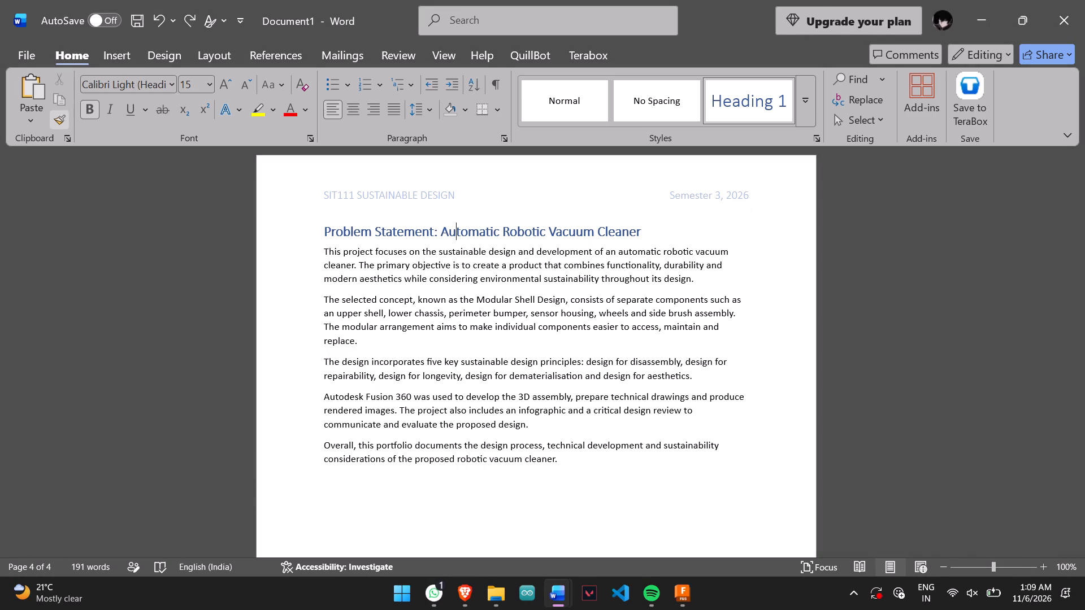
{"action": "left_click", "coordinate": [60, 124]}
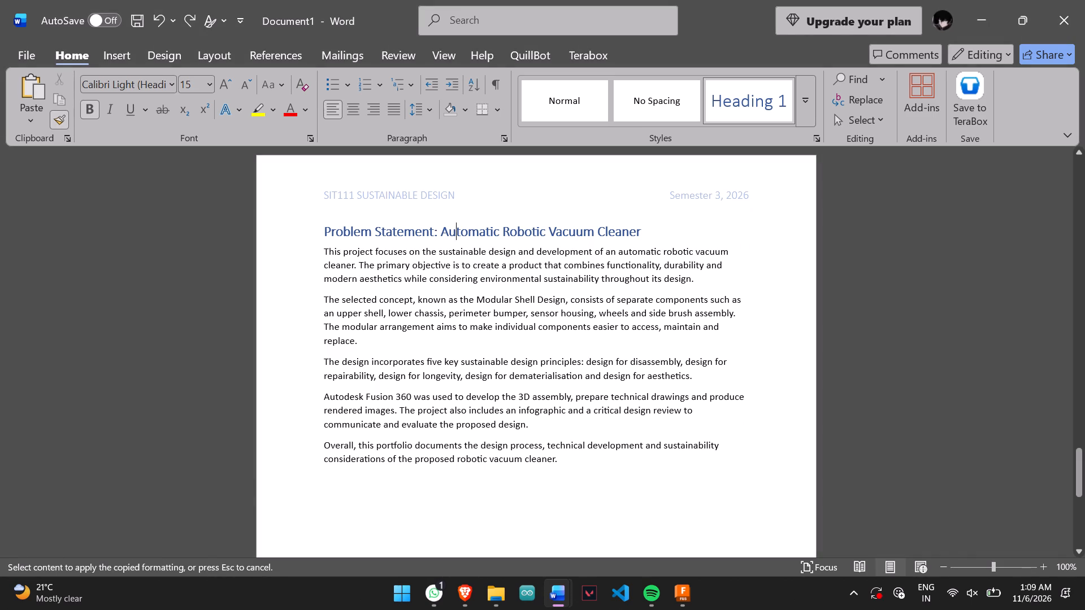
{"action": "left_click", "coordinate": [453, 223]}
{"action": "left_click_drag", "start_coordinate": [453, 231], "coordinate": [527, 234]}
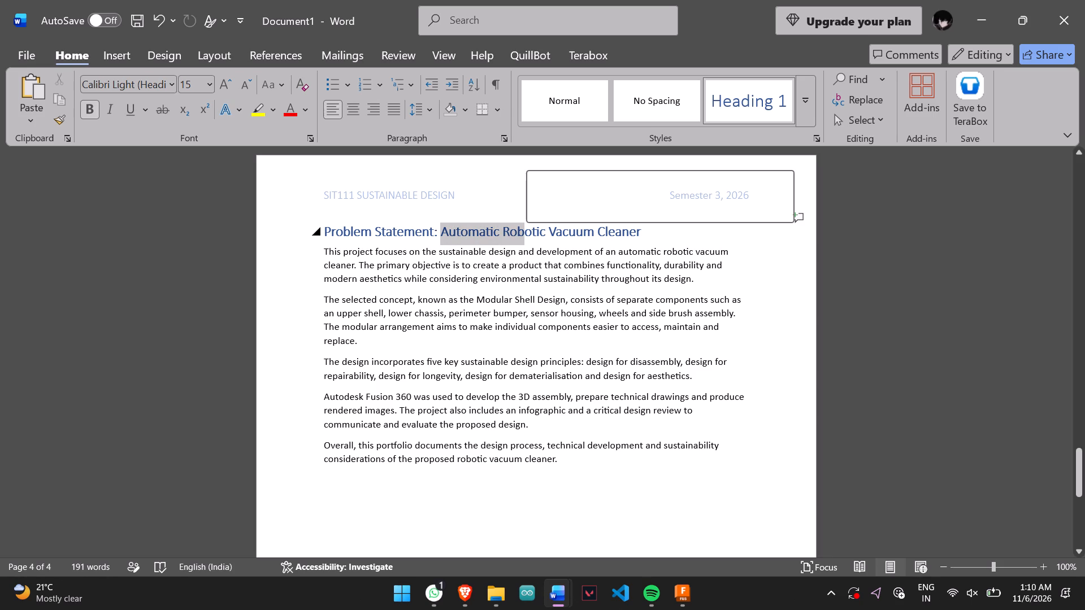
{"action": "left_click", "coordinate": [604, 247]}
Examine the Part 1 report's Problem Statement heading and the subheading formatting on its following pages.
{"action": "key", "text": "alt+Tab"}
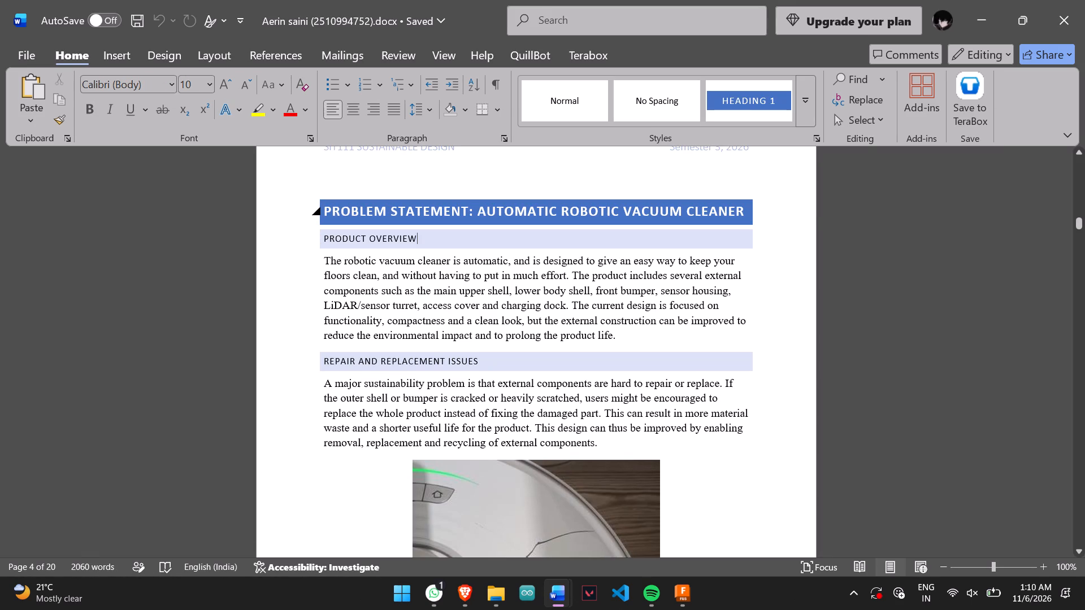
{"action": "key", "text": "alt+Tab"}
{"action": "key", "text": "alt+Tab"}
{"action": "left_click_drag", "start_coordinate": [752, 210], "coordinate": [331, 206]}
{"action": "left_click_drag", "start_coordinate": [331, 206], "coordinate": [340, 206]}
{"action": "left_click_drag", "start_coordinate": [326, 210], "coordinate": [776, 221]}
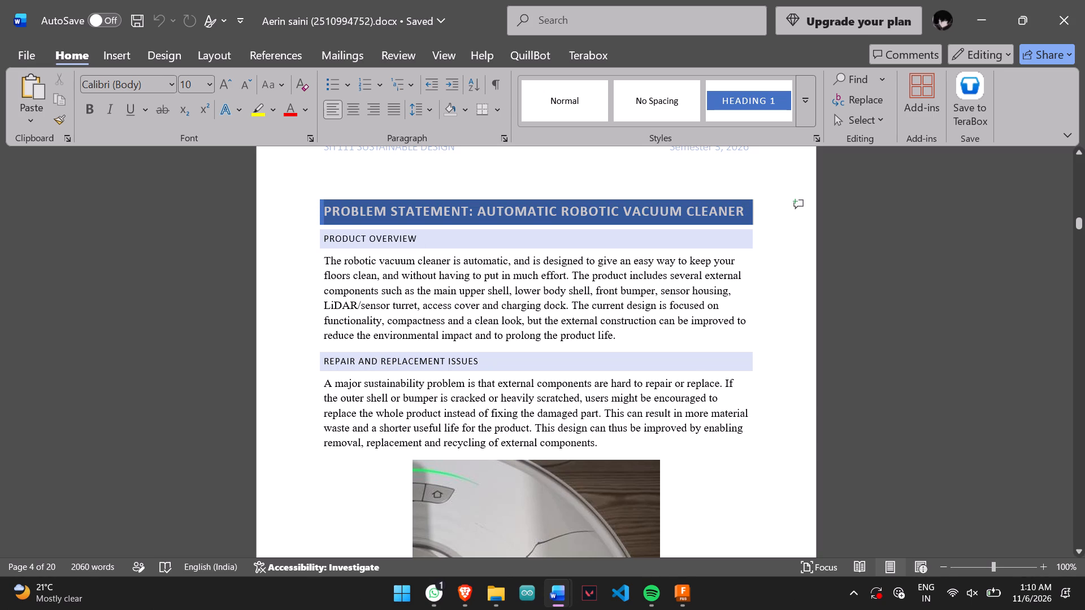
{"action": "left_click_drag", "start_coordinate": [776, 221], "coordinate": [747, 218]}
{"action": "left_click_drag", "start_coordinate": [747, 218], "coordinate": [747, 219]}
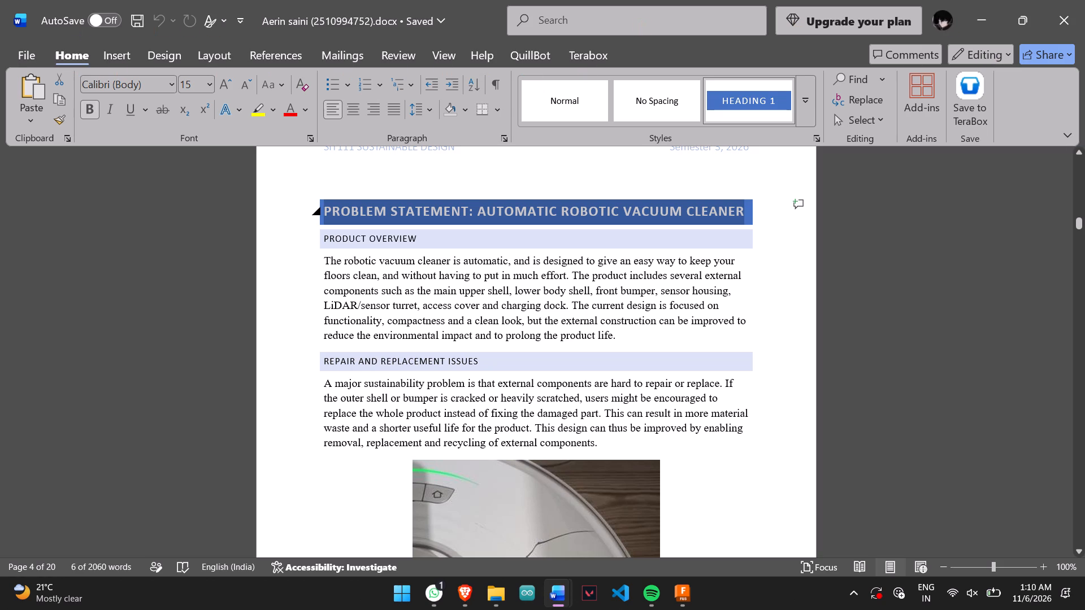
{"action": "scroll", "coordinate": [808, 241], "scroll_direction": "up", "scroll_amount": 2}
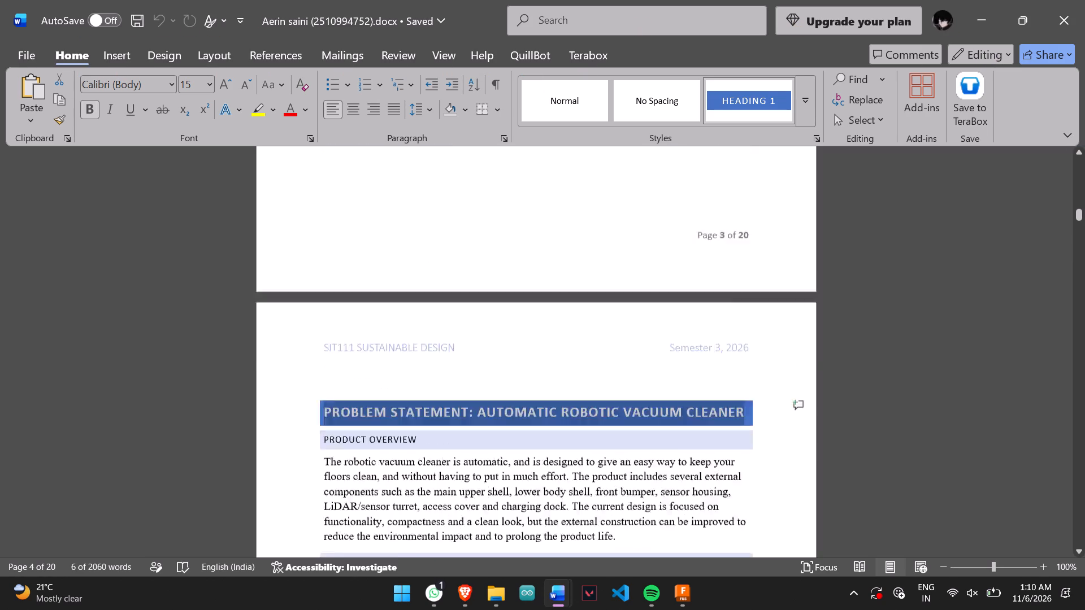
{"action": "scroll", "coordinate": [808, 241], "scroll_direction": "up", "scroll_amount": 2}
{"action": "scroll", "coordinate": [808, 241], "scroll_direction": "down", "scroll_amount": 4}
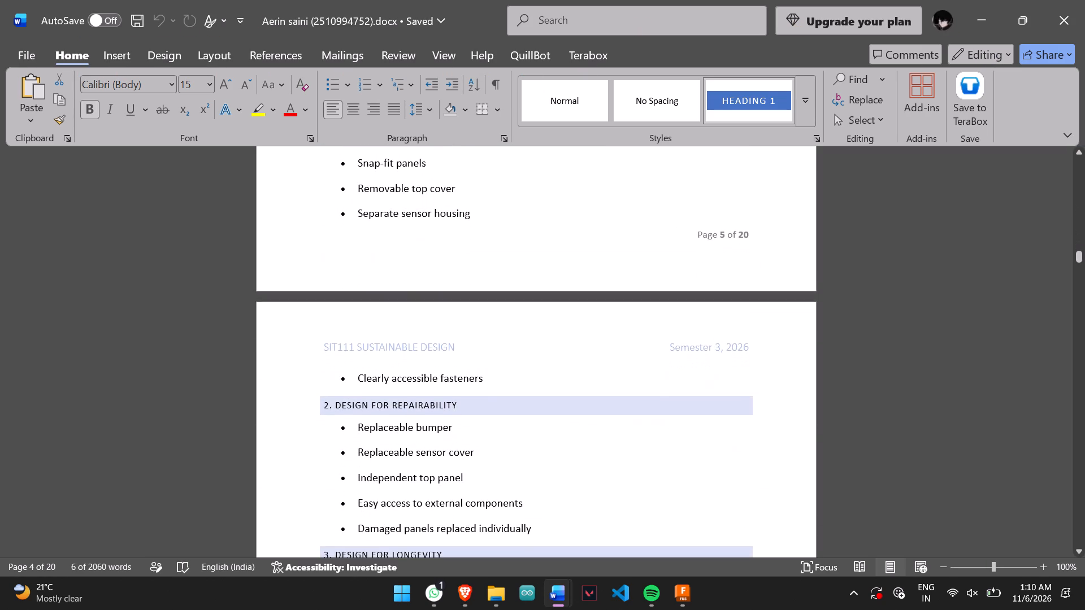
{"action": "scroll", "coordinate": [808, 241], "scroll_direction": "down", "scroll_amount": 1}
{"action": "key", "text": "alt+Tab"}
{"action": "key", "text": "alt+Tab"}
{"action": "left_click", "coordinate": [704, 341]}
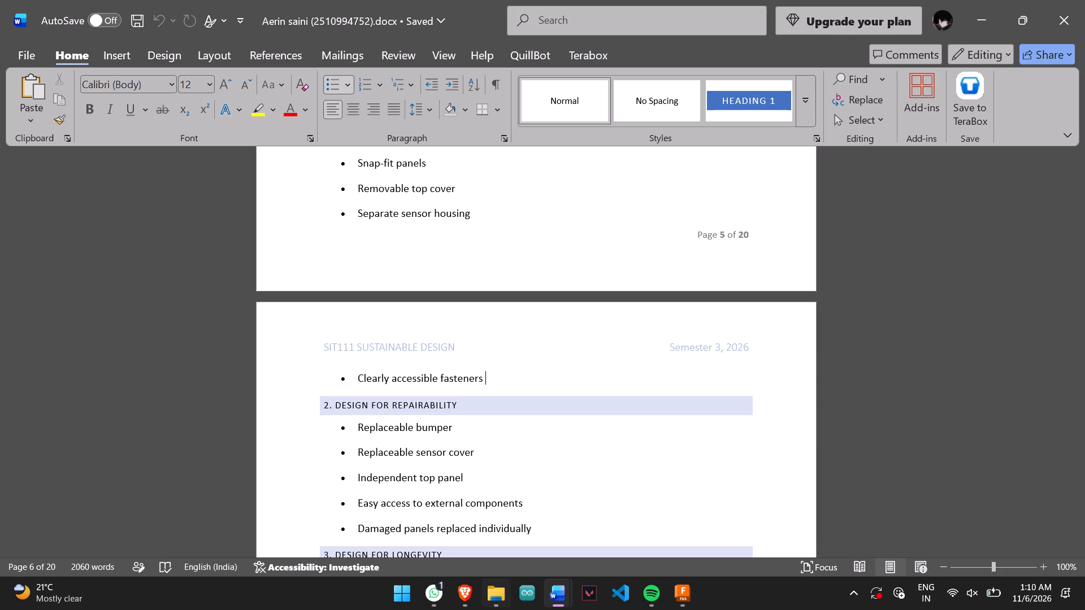
Duplicate the Part 1 report's Word file within the SUSTAINABLE DESIGN folder in File Explorer.
{"action": "left_click", "coordinate": [500, 598]}
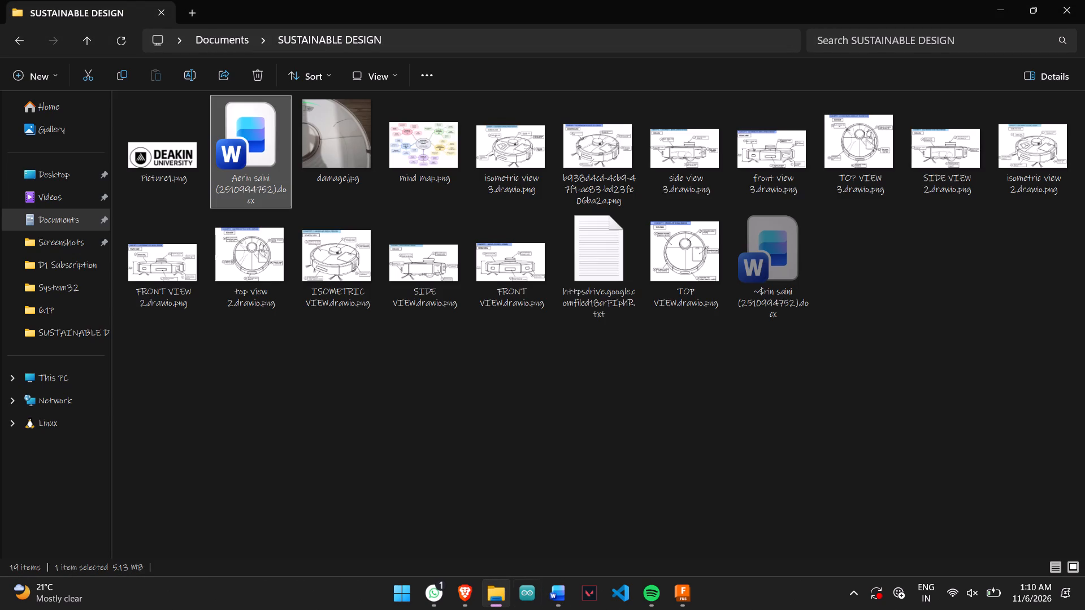
{"action": "key", "text": "ctrl+c"}
{"action": "left_click", "coordinate": [527, 472]}
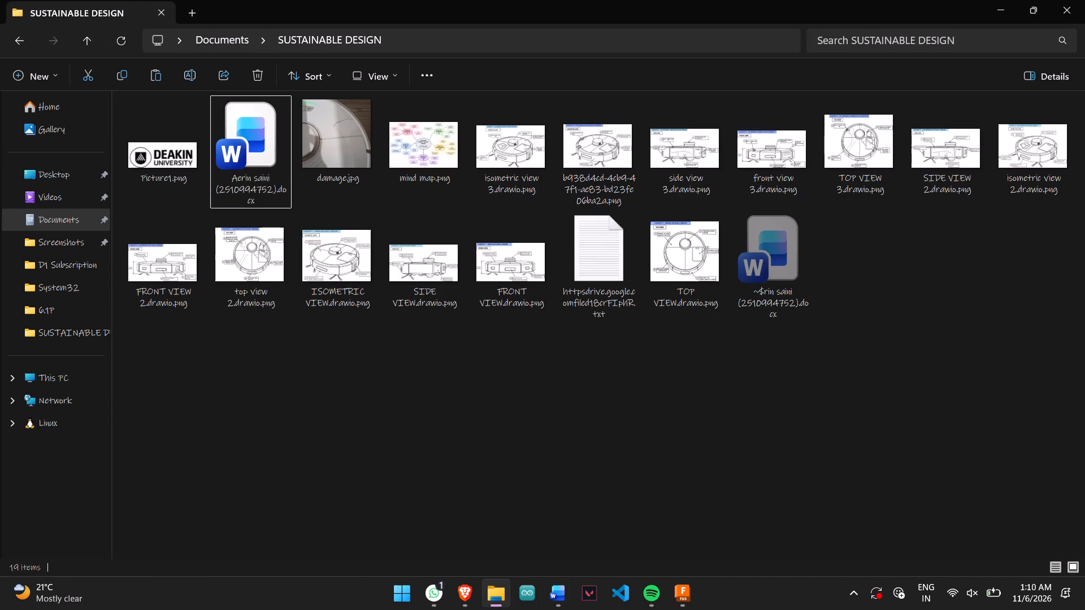
{"action": "key", "text": "ctrl+v"}
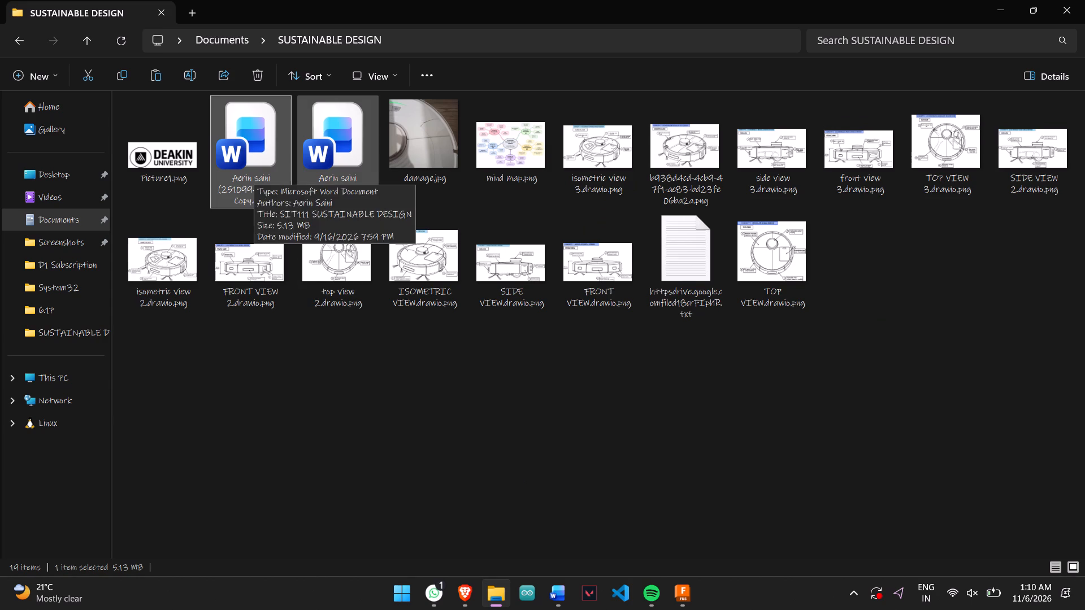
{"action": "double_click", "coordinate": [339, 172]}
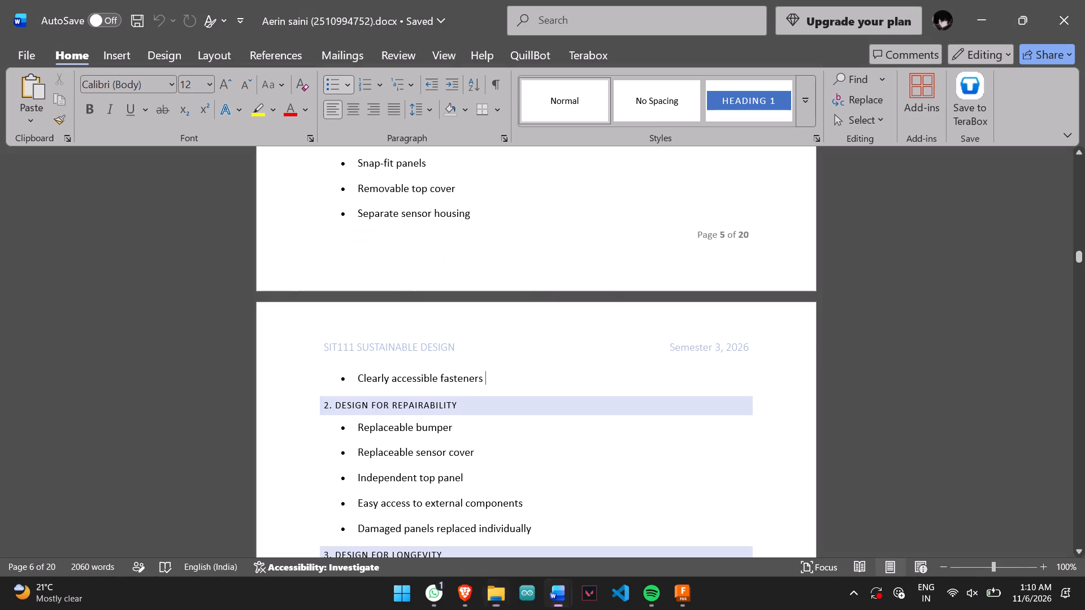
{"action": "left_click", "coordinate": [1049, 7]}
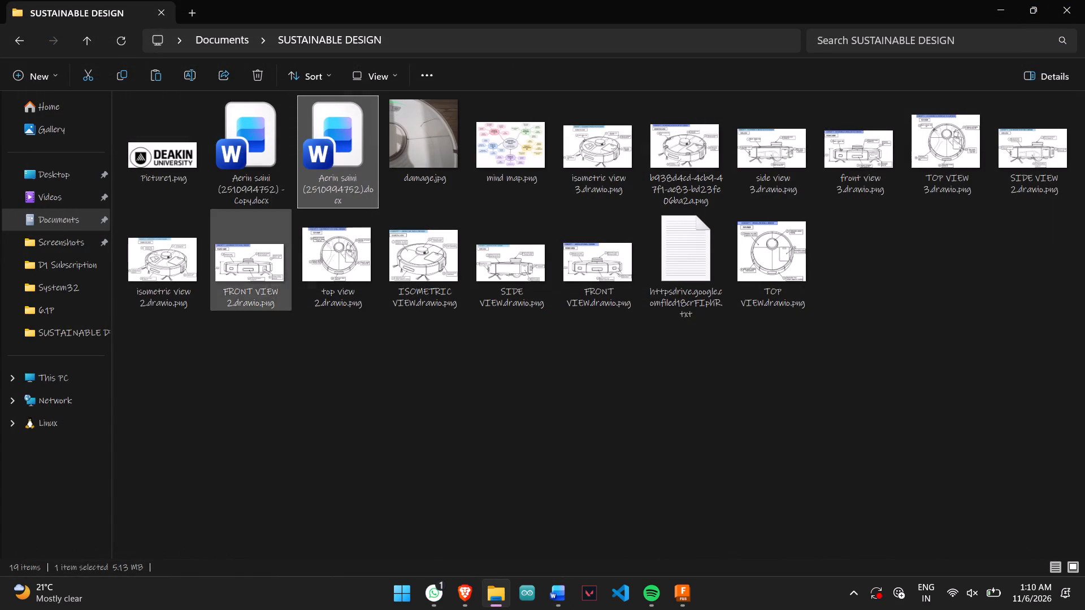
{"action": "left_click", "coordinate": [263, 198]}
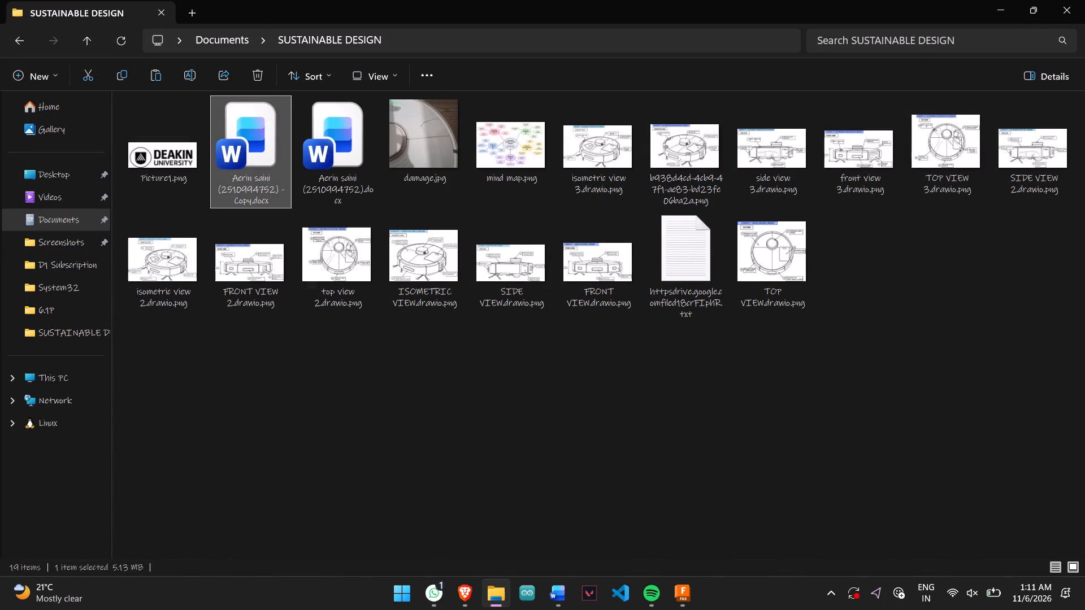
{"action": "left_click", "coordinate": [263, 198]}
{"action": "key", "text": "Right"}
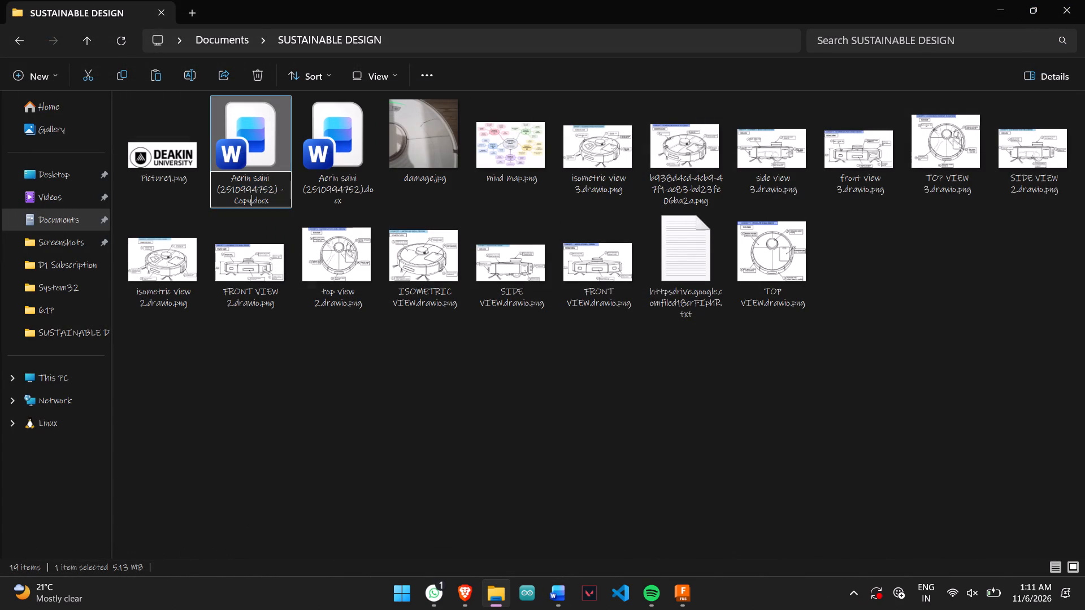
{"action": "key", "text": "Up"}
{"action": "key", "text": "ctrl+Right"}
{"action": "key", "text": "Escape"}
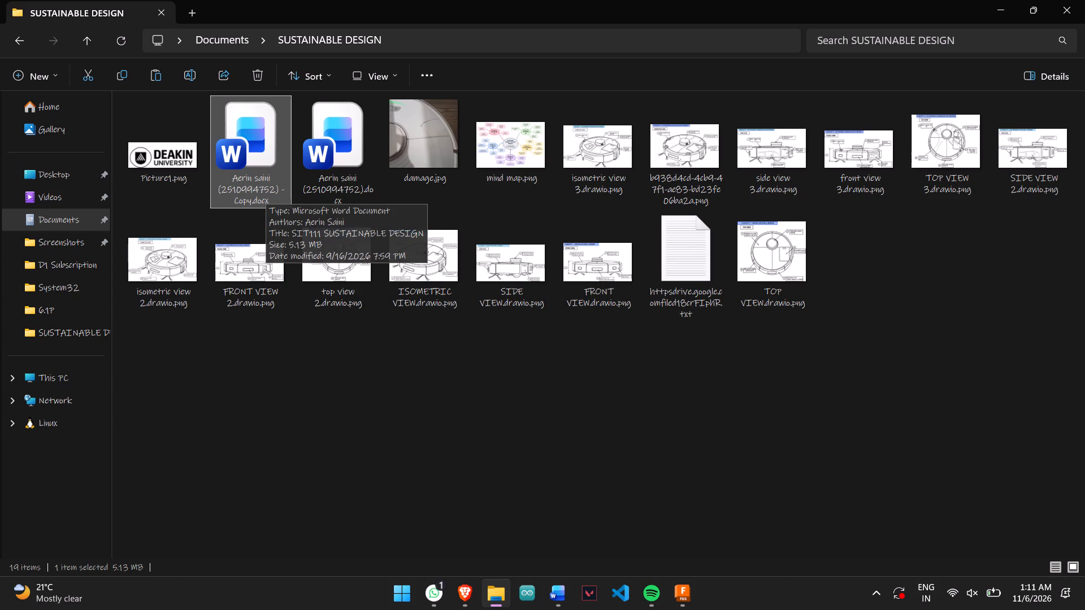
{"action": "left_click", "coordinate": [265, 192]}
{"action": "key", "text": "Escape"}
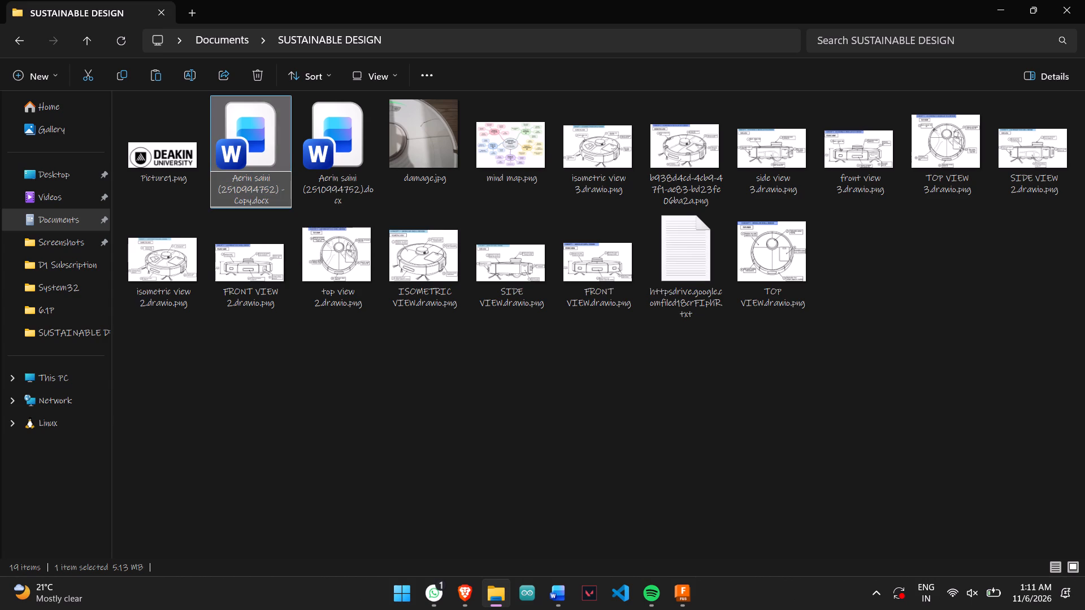
Open the duplicated report in Word and change its cover title to "Assessment Task – Design Portfolio Part 2".
{"action": "double_click", "coordinate": [259, 132]}
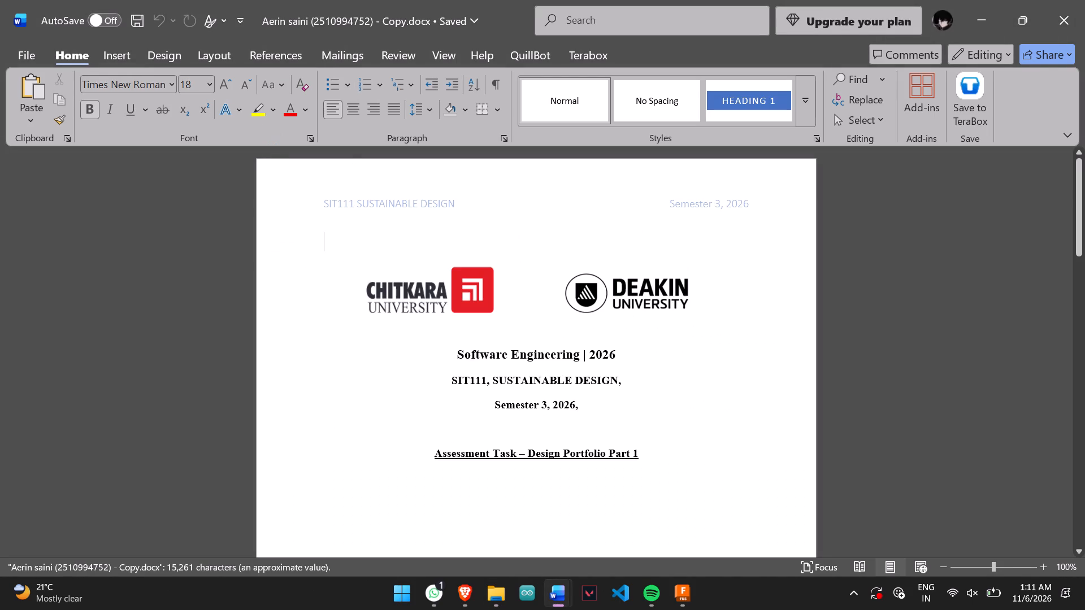
{"action": "scroll", "coordinate": [648, 420], "scroll_direction": "down", "scroll_amount": 1}
{"action": "left_click", "coordinate": [641, 379]}
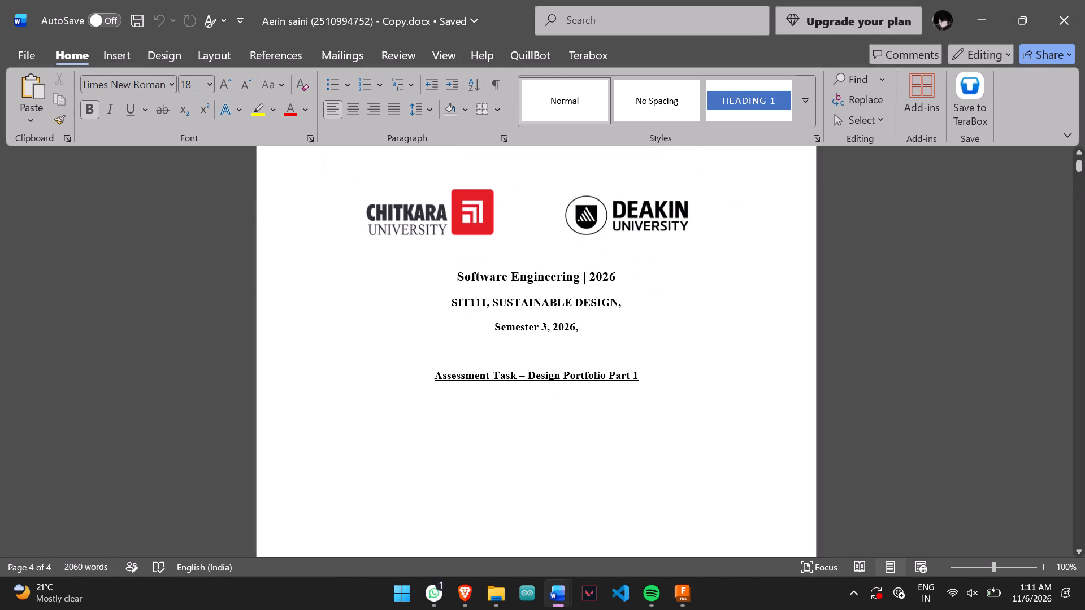
{"action": "key", "text": "BackSpace"}
{"action": "key", "text": "2"}
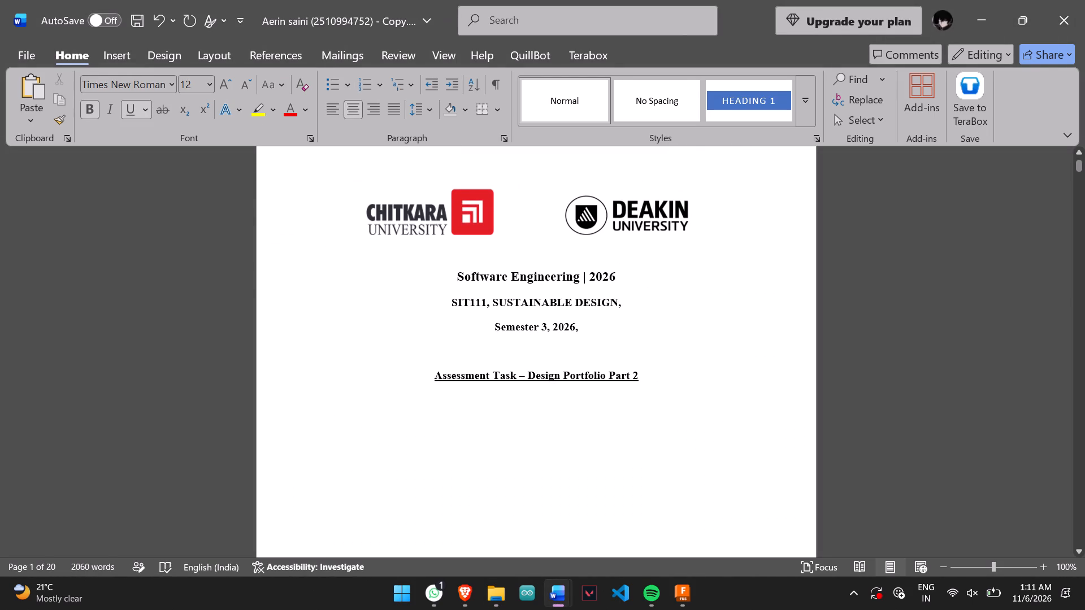
{"action": "scroll", "coordinate": [590, 333], "scroll_direction": "down", "scroll_amount": 4}
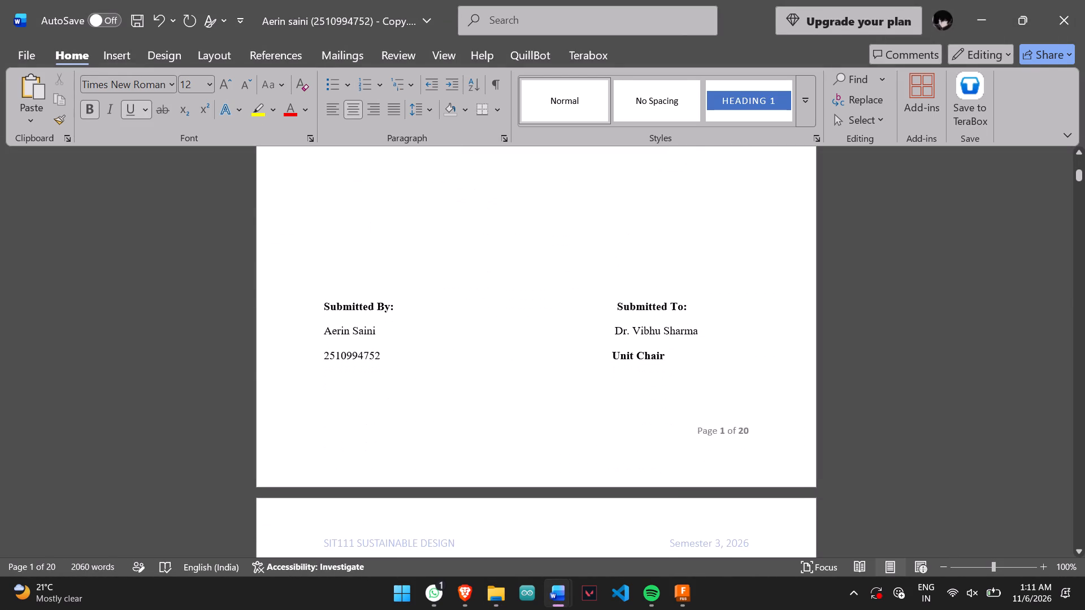
{"action": "scroll", "coordinate": [590, 333], "scroll_direction": "down", "scroll_amount": 2}
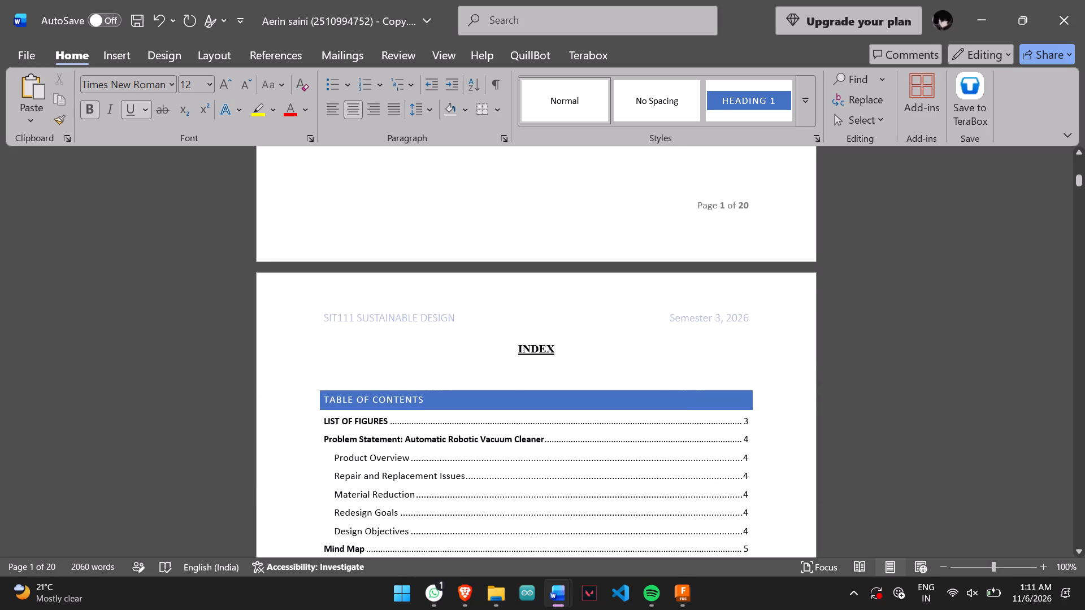
{"action": "scroll", "coordinate": [590, 333], "scroll_direction": "down", "scroll_amount": 8}
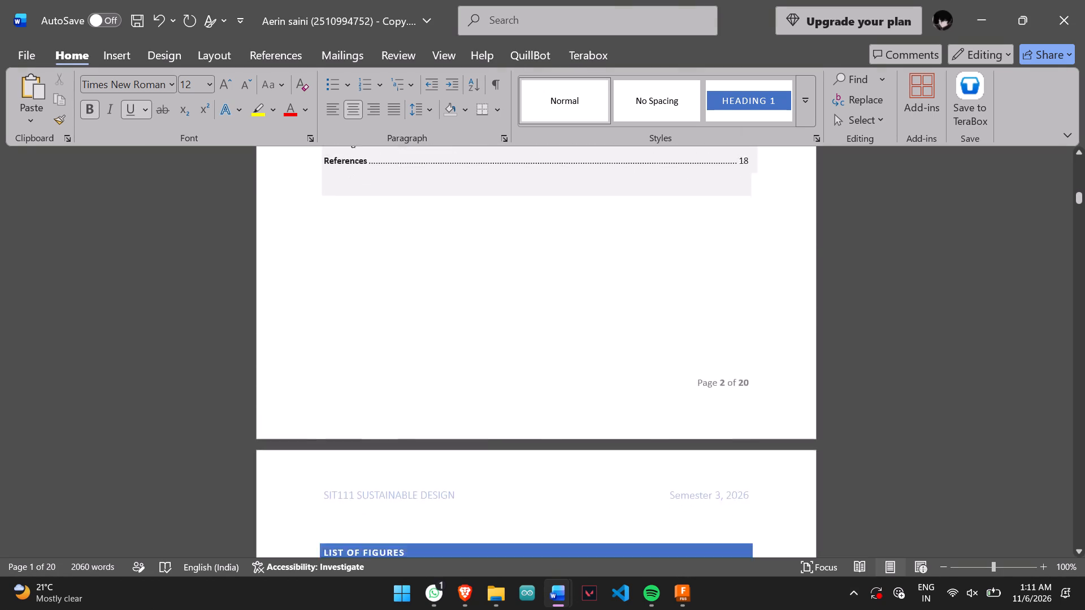
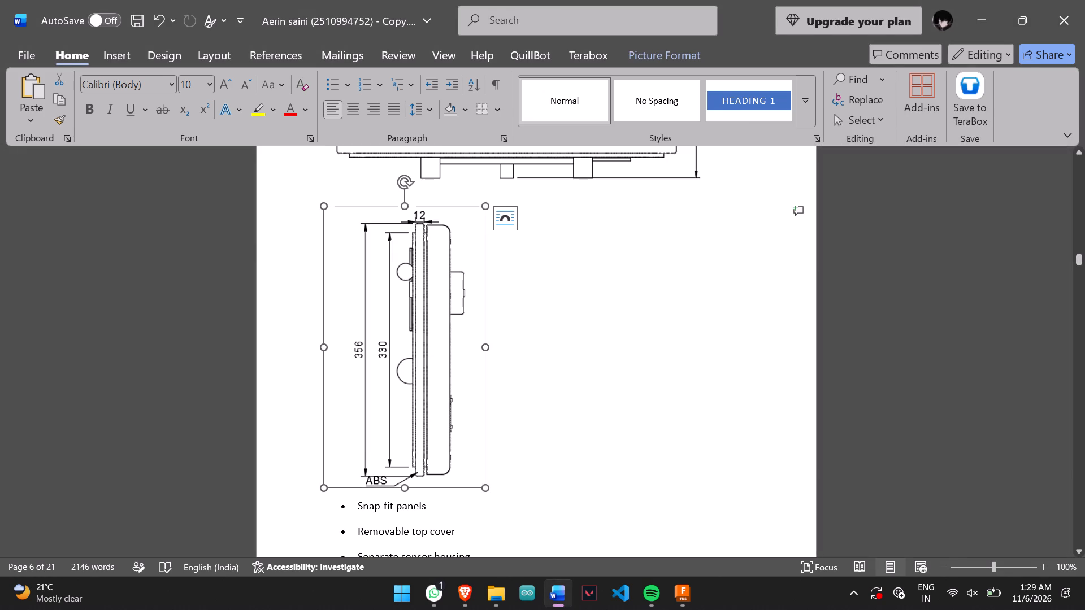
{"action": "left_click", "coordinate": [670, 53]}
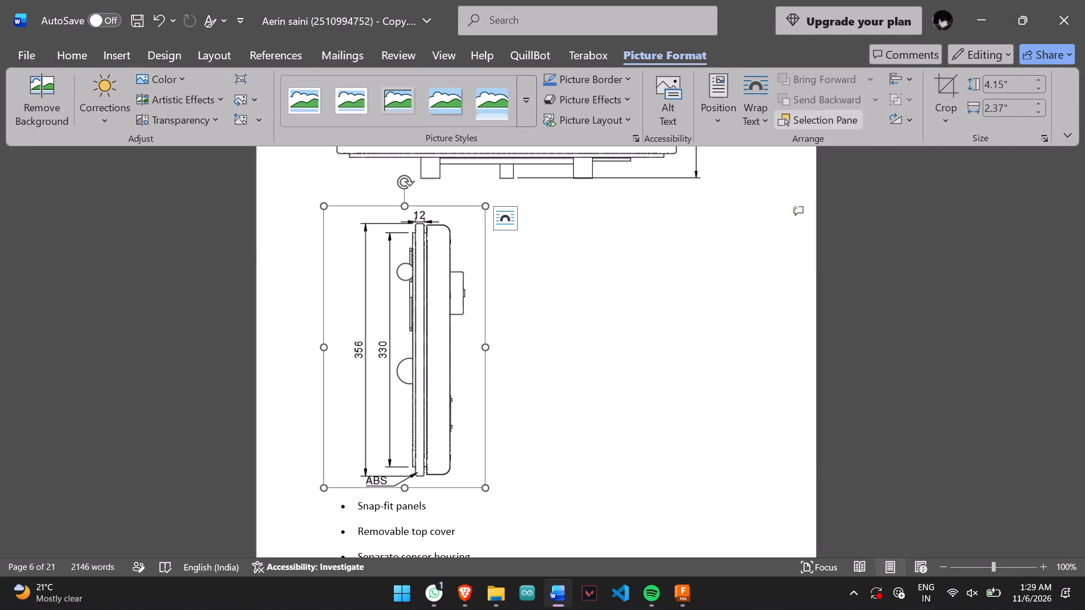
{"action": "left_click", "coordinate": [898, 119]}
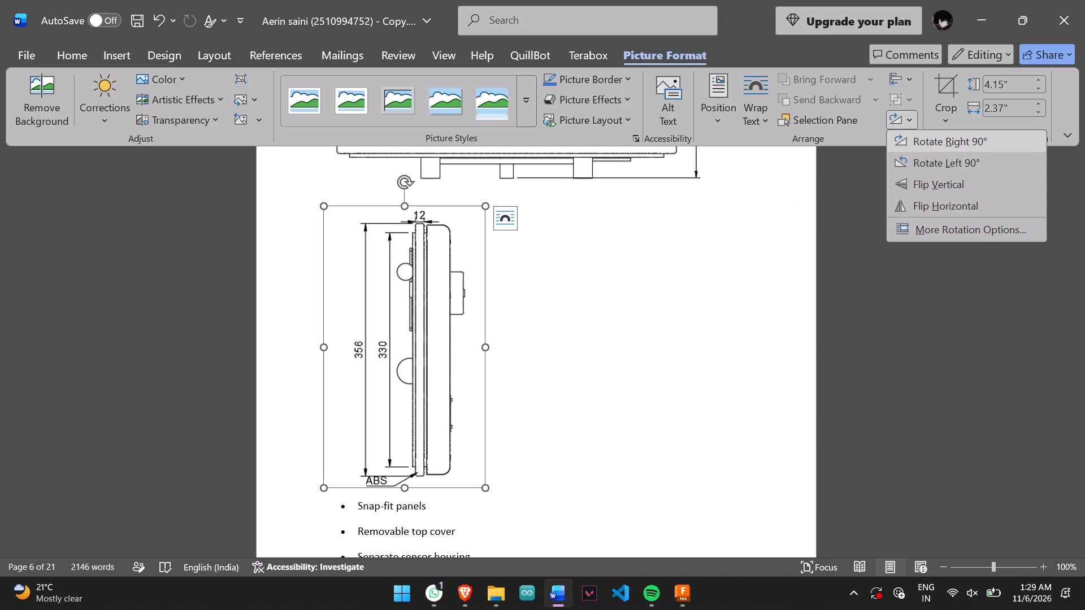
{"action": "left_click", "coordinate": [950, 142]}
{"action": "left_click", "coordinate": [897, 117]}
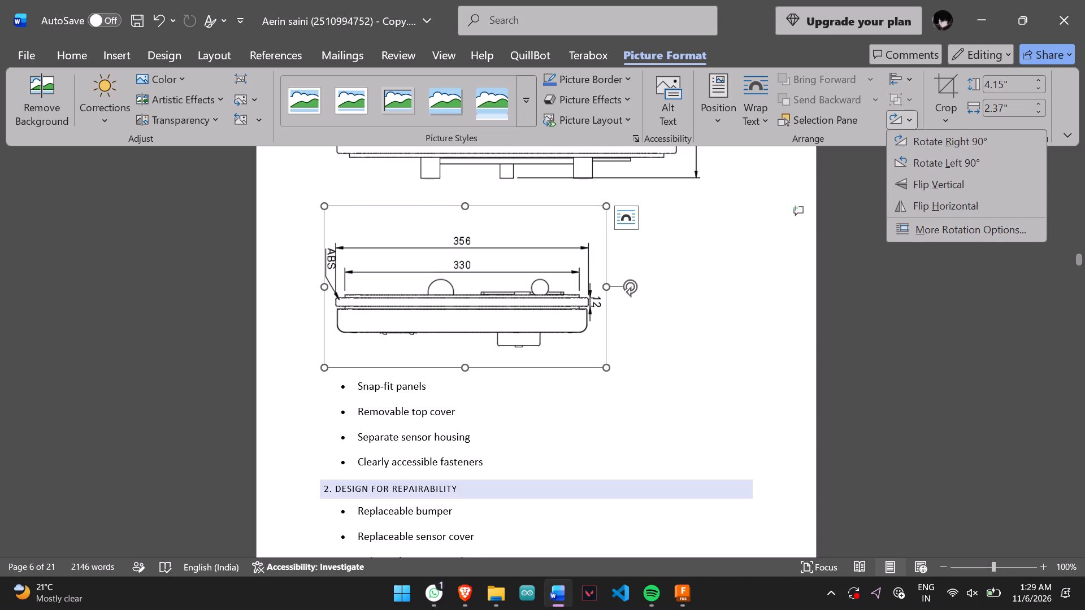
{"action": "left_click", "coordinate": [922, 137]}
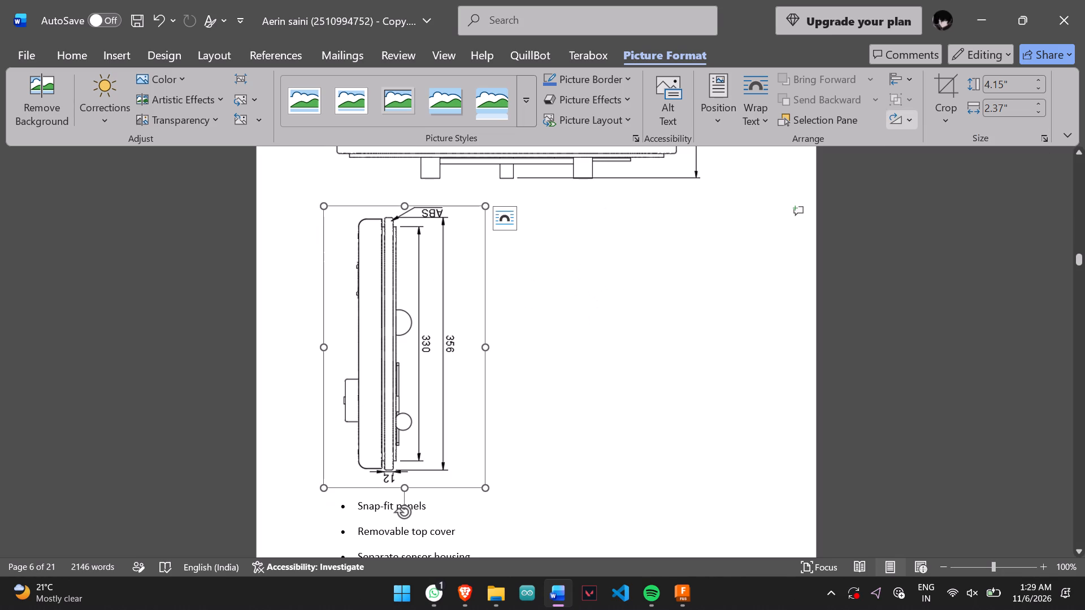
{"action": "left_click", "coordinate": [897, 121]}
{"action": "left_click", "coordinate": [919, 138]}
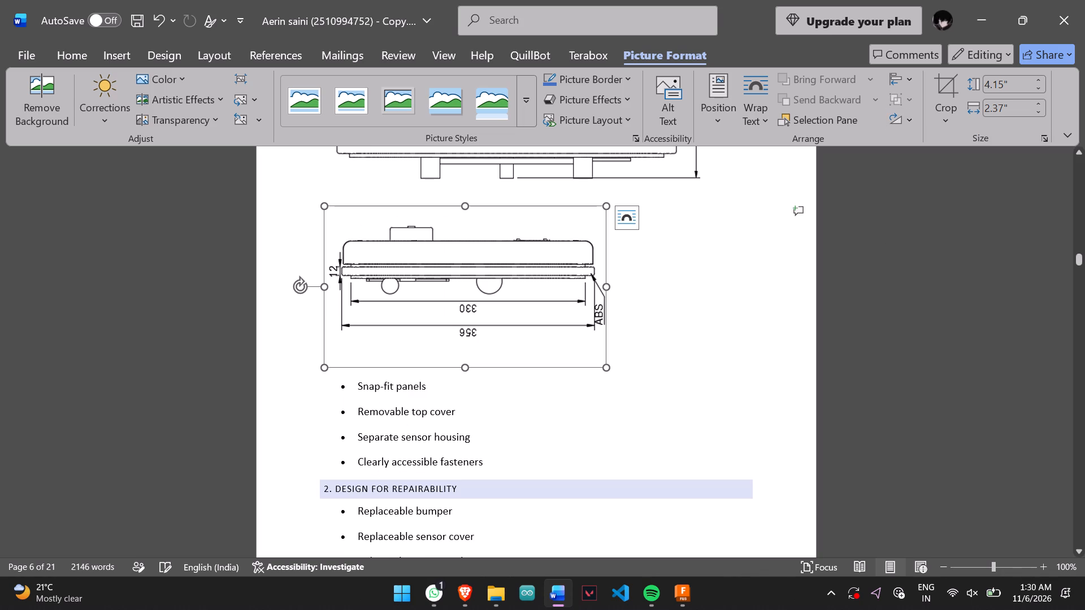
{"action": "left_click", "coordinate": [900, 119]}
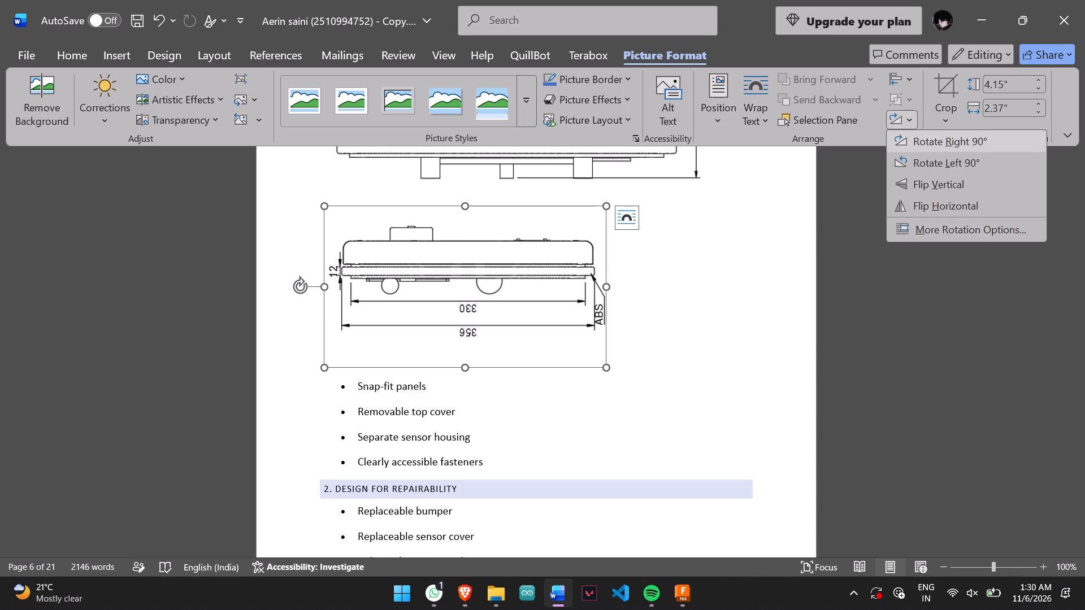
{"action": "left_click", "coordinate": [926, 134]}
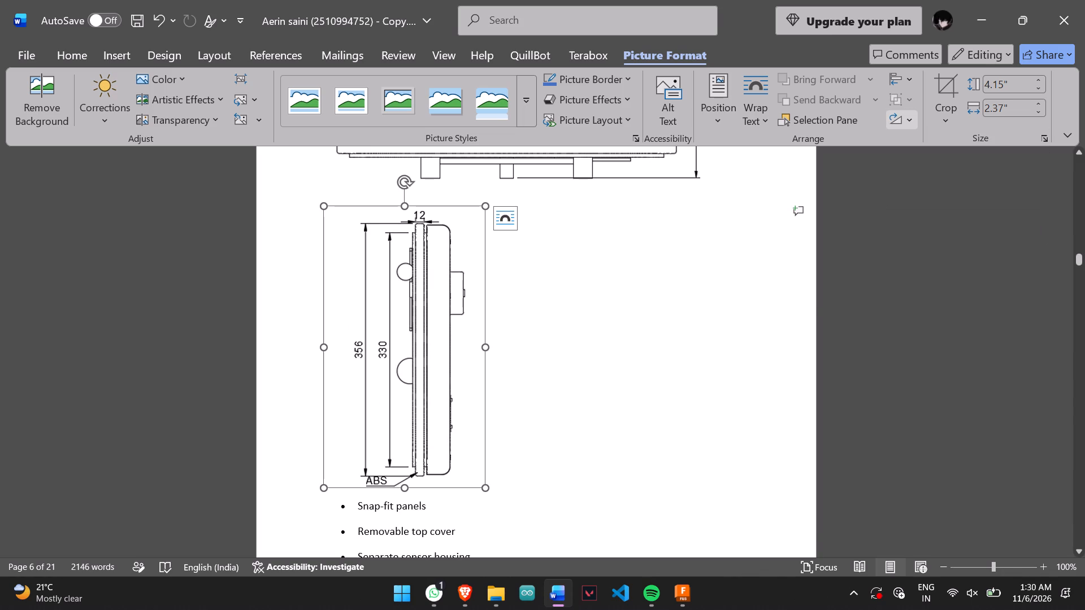
Check the side view in the Fusion drawing, then rotate its image in Word 90° left and centre it.
{"action": "key", "text": "alt+Tab"}
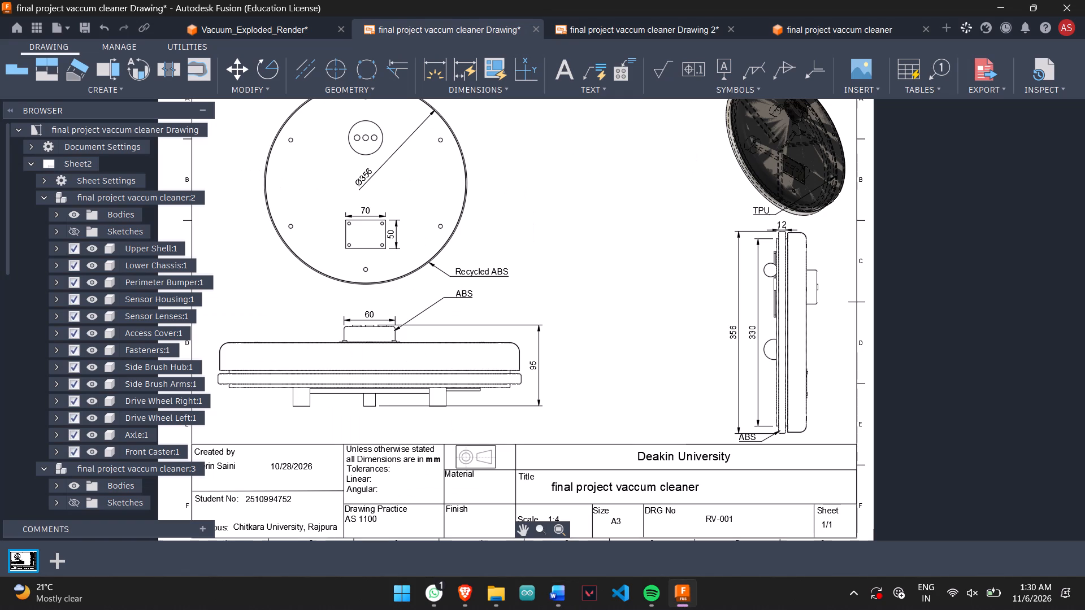
{"action": "key", "text": "alt+Tab"}
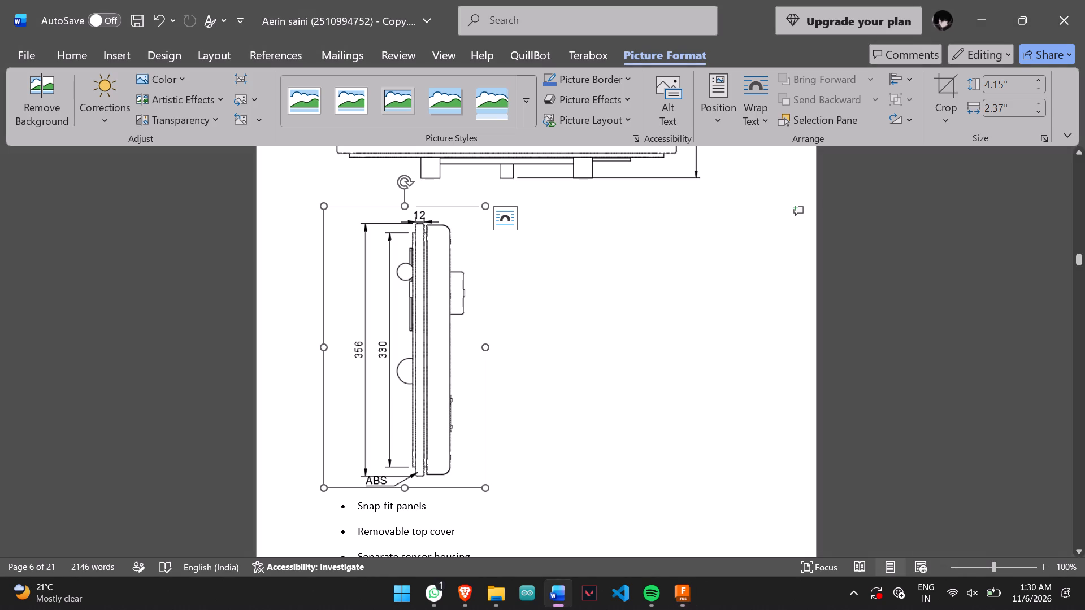
{"action": "left_click", "coordinate": [899, 118]}
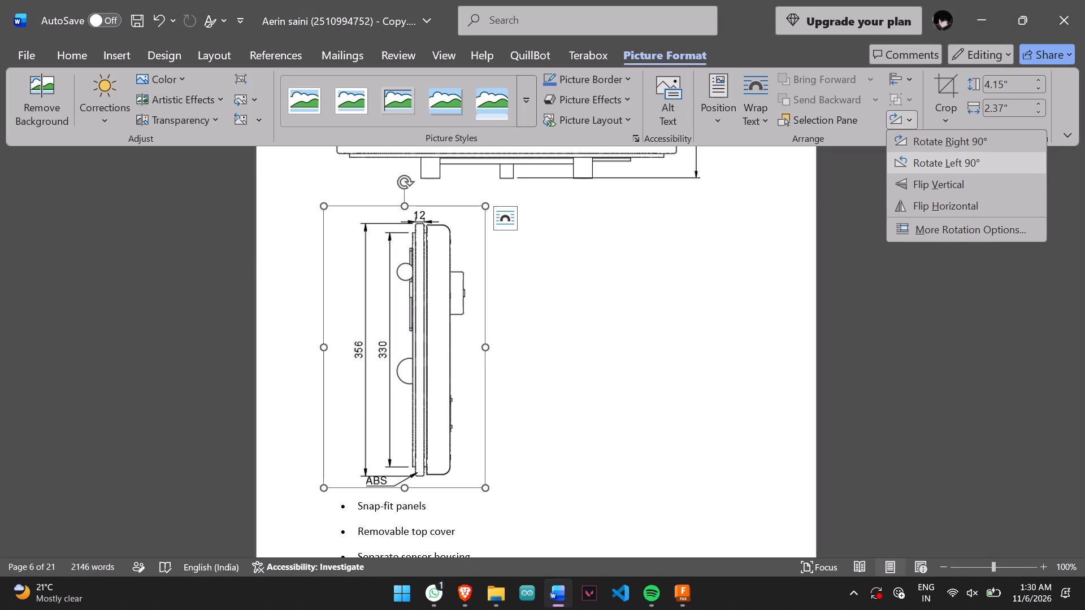
{"action": "left_click", "coordinate": [935, 165]}
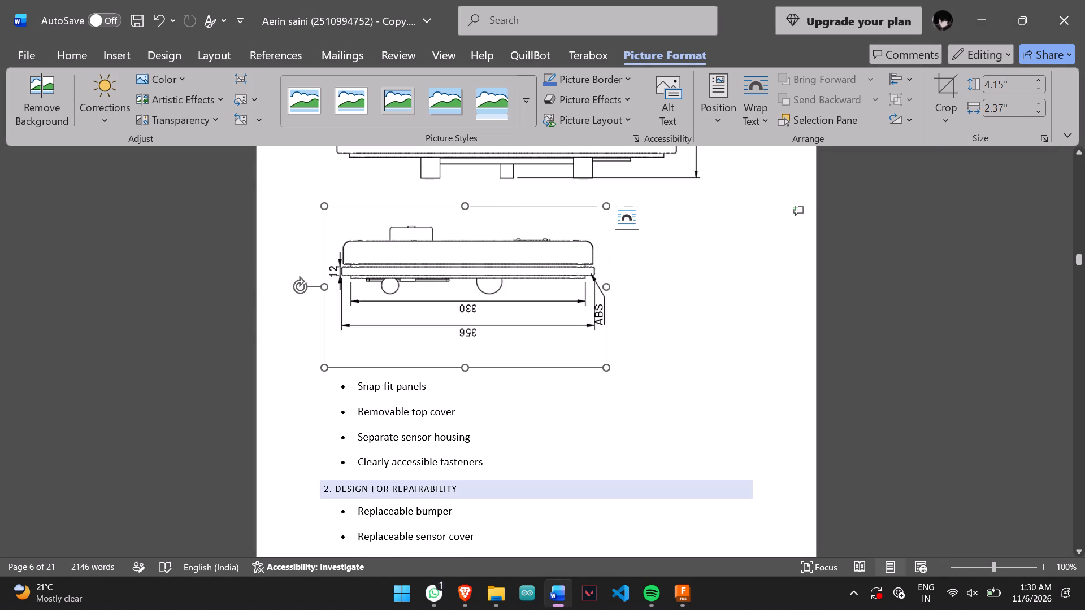
{"action": "key", "text": "ctrl+e"}
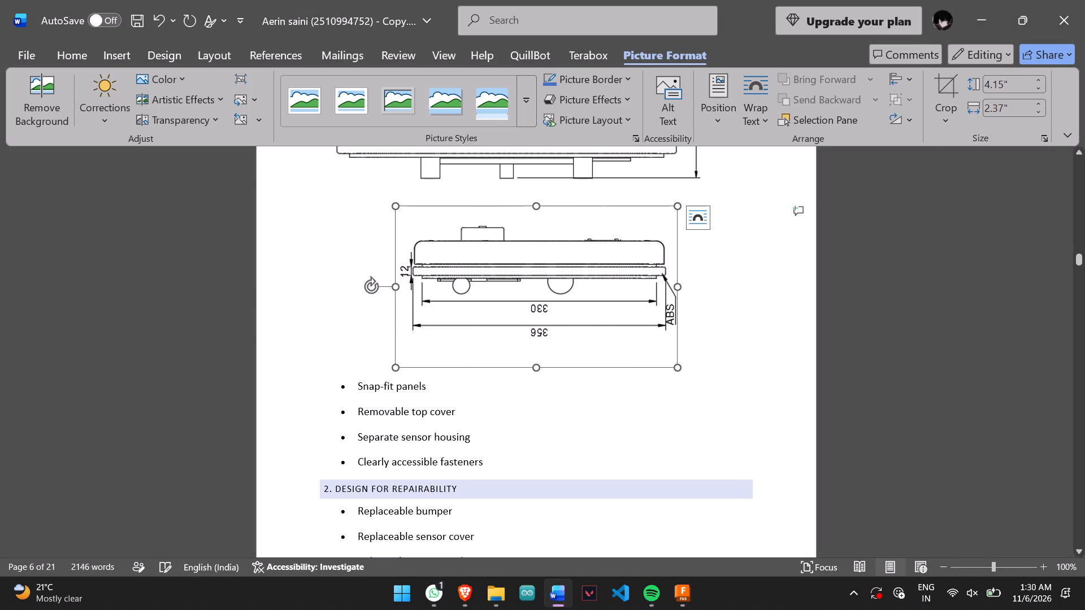
Centre the front-view image with the 60 and 95 dimensions on the page.
{"action": "scroll", "coordinate": [551, 315], "scroll_direction": "up", "scroll_amount": 1}
{"action": "left_click", "coordinate": [538, 294]}
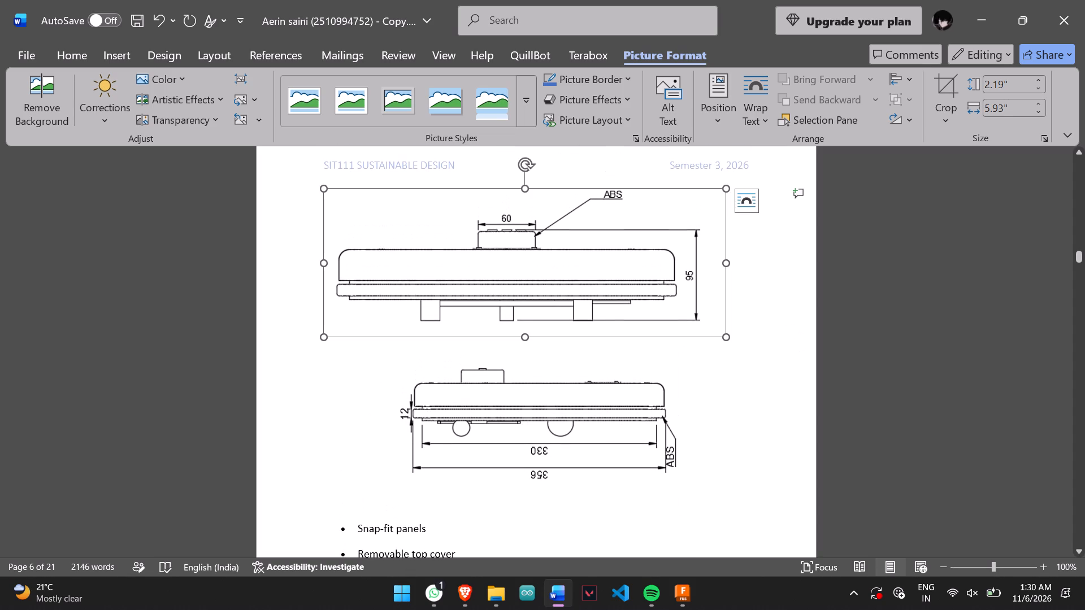
{"action": "key", "text": "ctrl+e"}
{"action": "left_click", "coordinate": [727, 492]}
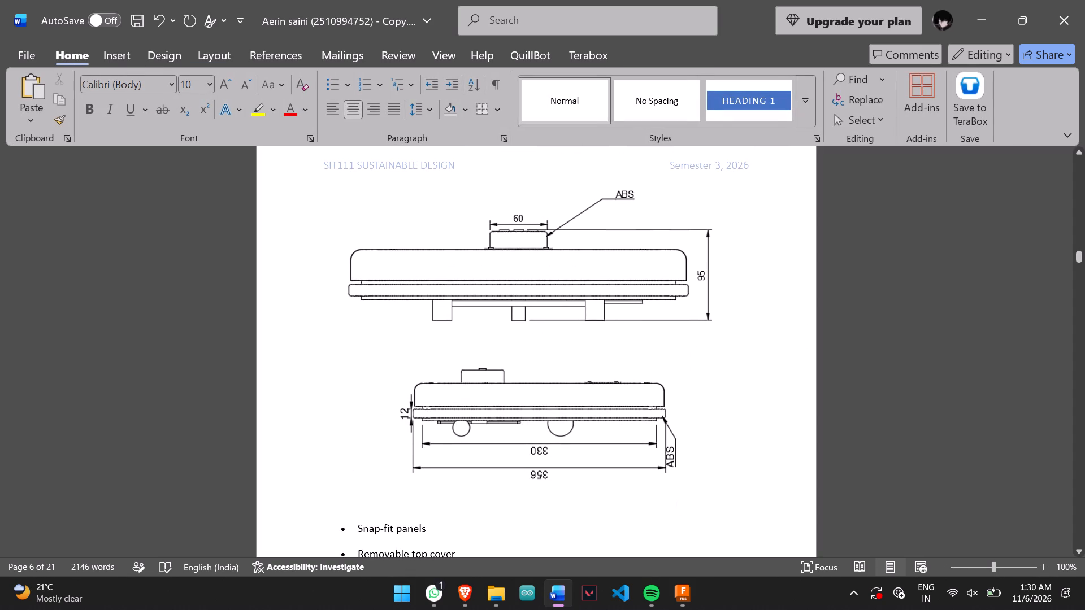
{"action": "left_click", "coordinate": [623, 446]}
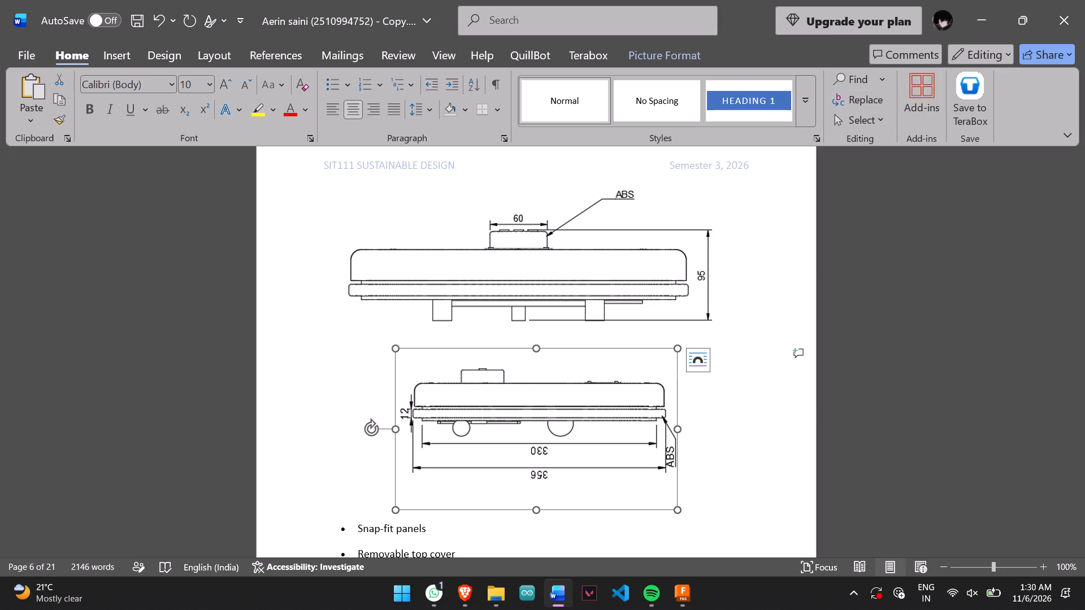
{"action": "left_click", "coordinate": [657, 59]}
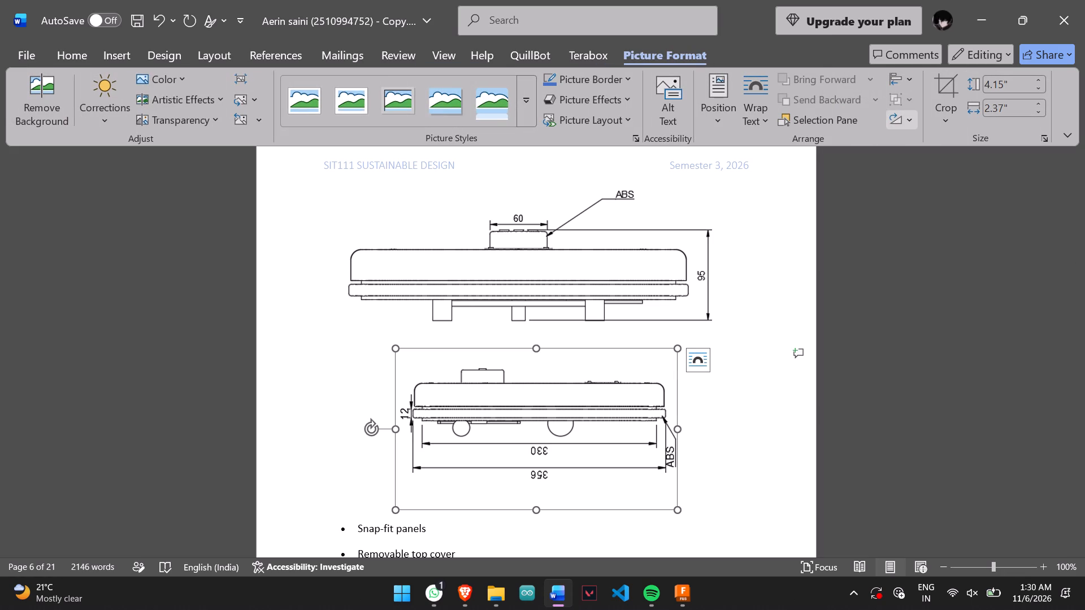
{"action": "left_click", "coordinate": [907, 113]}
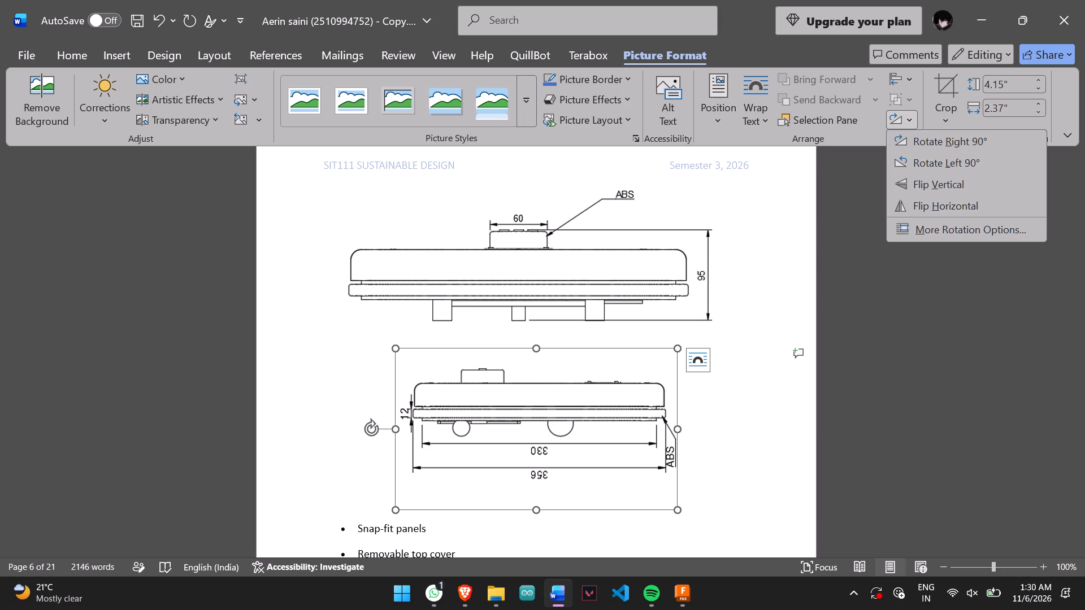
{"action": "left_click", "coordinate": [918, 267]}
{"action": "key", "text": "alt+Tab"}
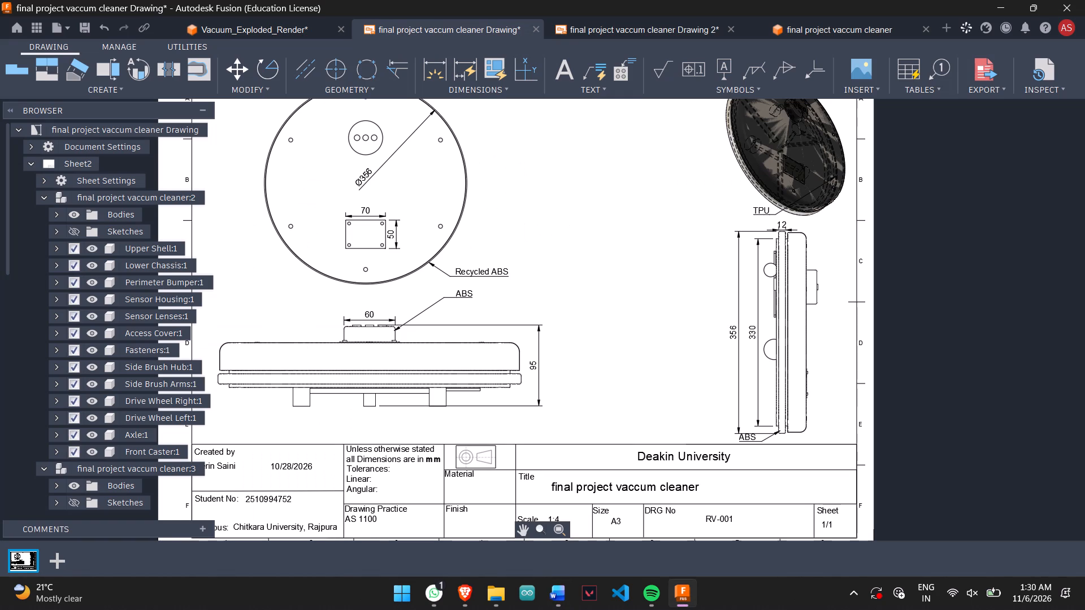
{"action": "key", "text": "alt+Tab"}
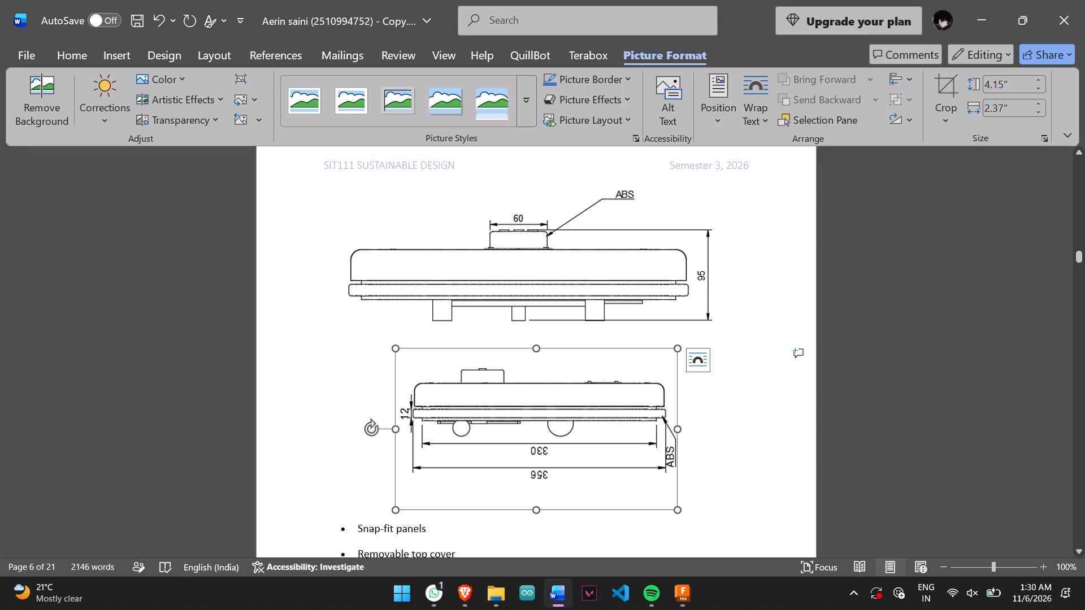
Switch to the Fusion drawing and capture the side view again with its 356, 330 and 12 dimensions and ABS label.
{"action": "key", "text": "alt+Tab"}
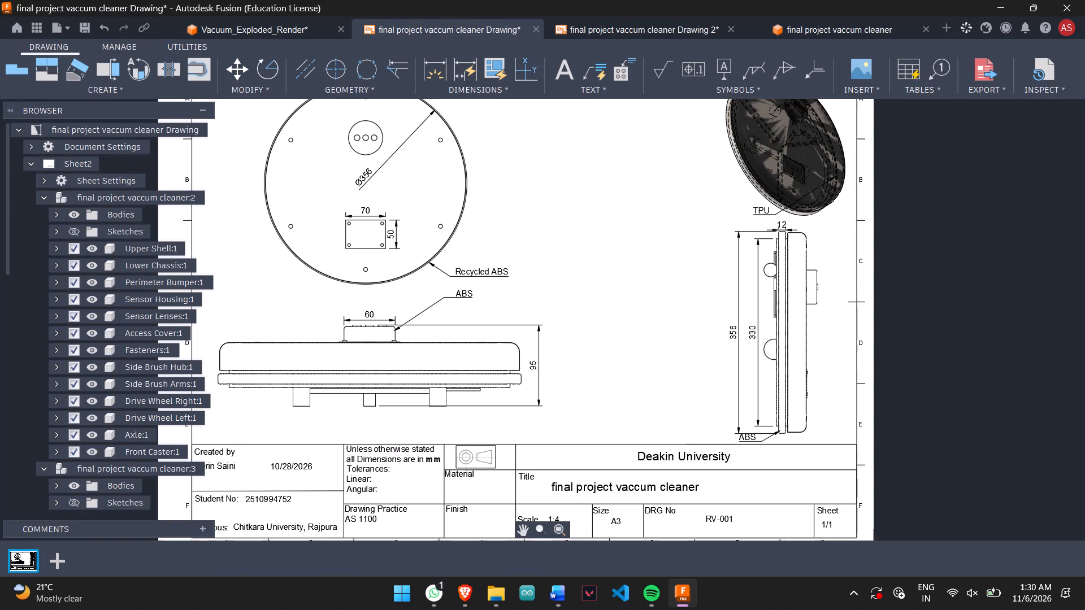
{"action": "key", "text": "ctrl+Print"}
{"action": "left_click_drag", "start_coordinate": [819, 219], "coordinate": [713, 234]}
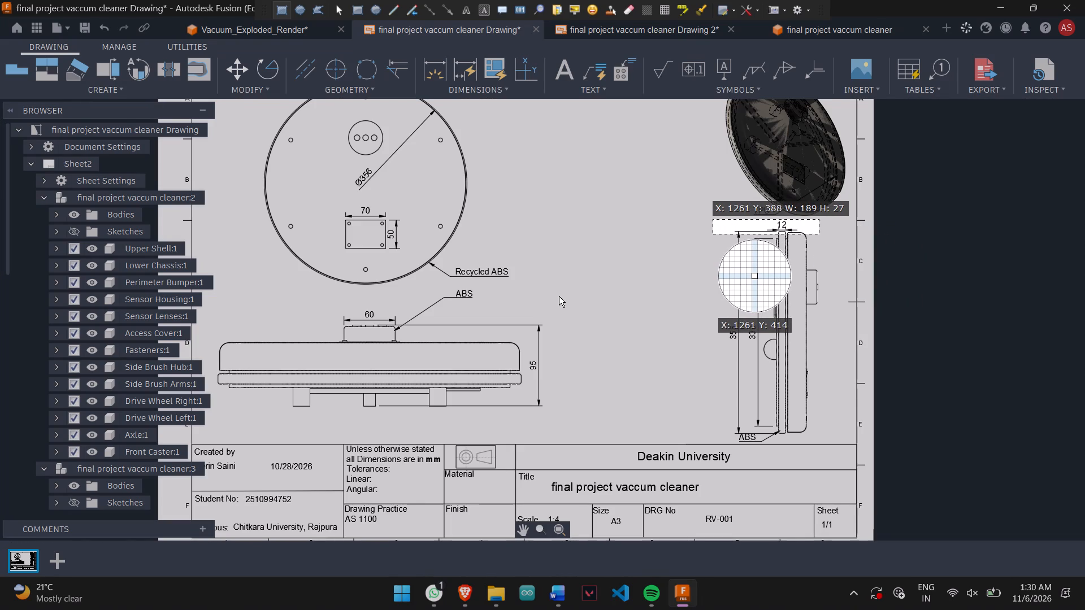
{"action": "left_click_drag", "start_coordinate": [713, 234], "coordinate": [711, 220]}
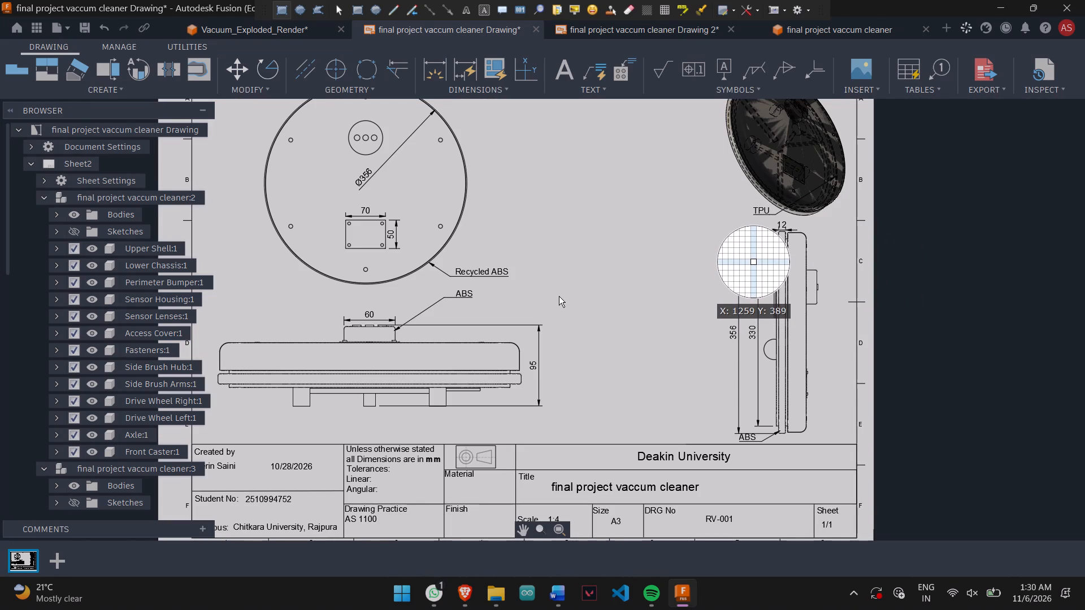
{"action": "left_click_drag", "start_coordinate": [711, 220], "coordinate": [732, 304]}
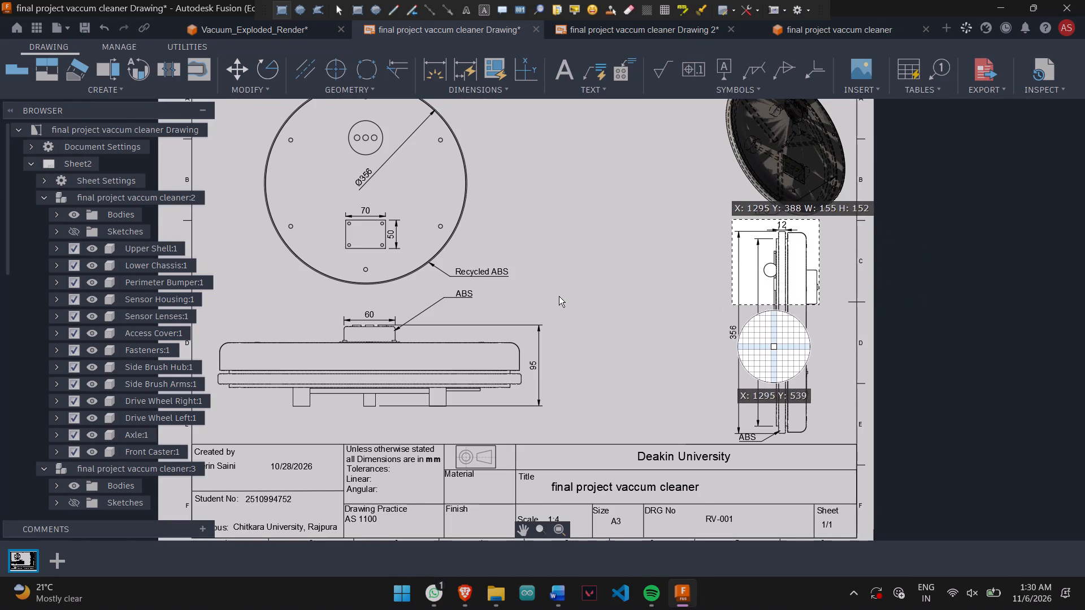
{"action": "left_click_drag", "start_coordinate": [732, 304], "coordinate": [730, 425]}
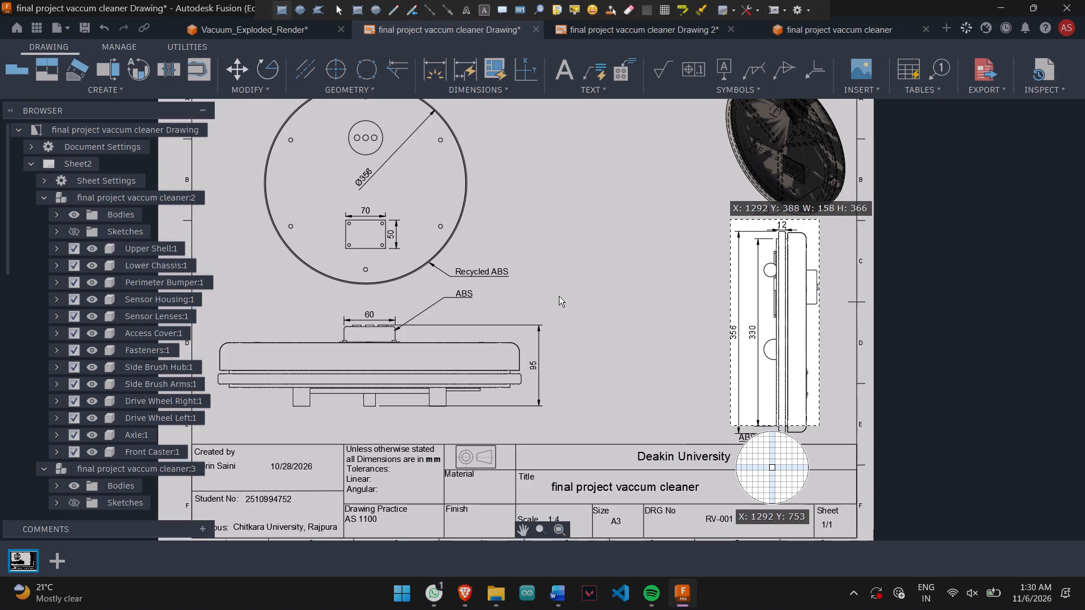
{"action": "left_click_drag", "start_coordinate": [730, 425], "coordinate": [719, 443]}
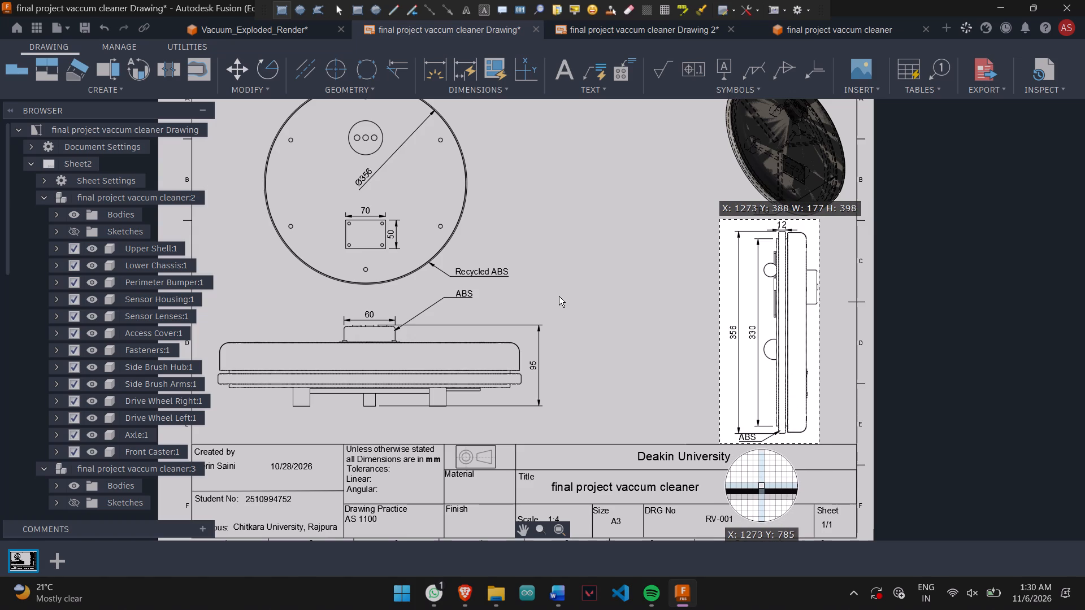
{"action": "left_click_drag", "start_coordinate": [719, 443], "coordinate": [719, 443]}
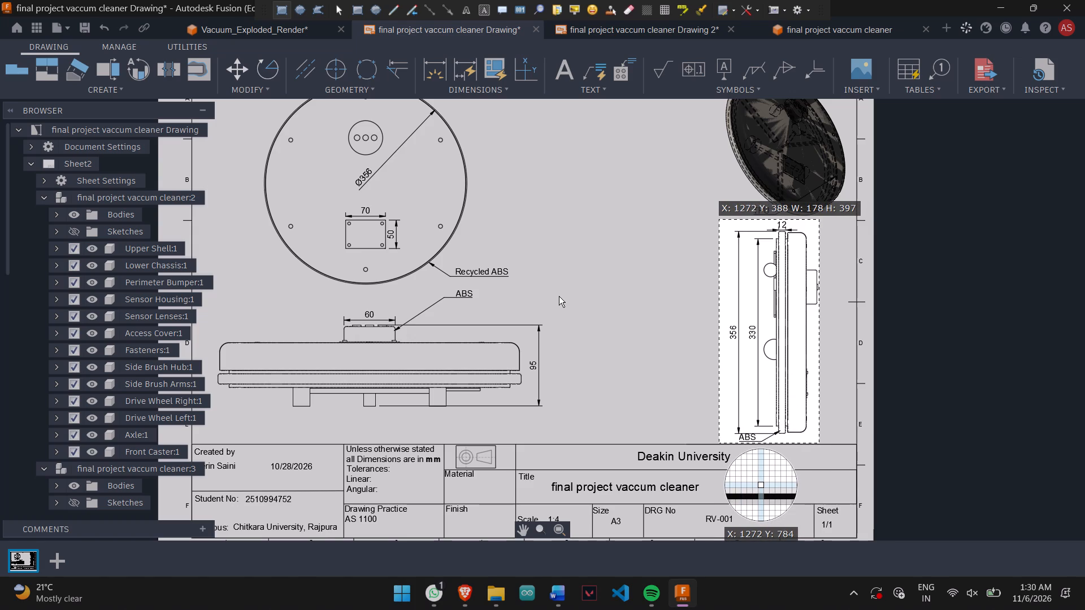
{"action": "left_click_drag", "start_coordinate": [719, 443], "coordinate": [718, 441]}
Return to Word and paste the new side-view capture on a new line below the rotated side view.
{"action": "key", "text": "alt+Tab"}
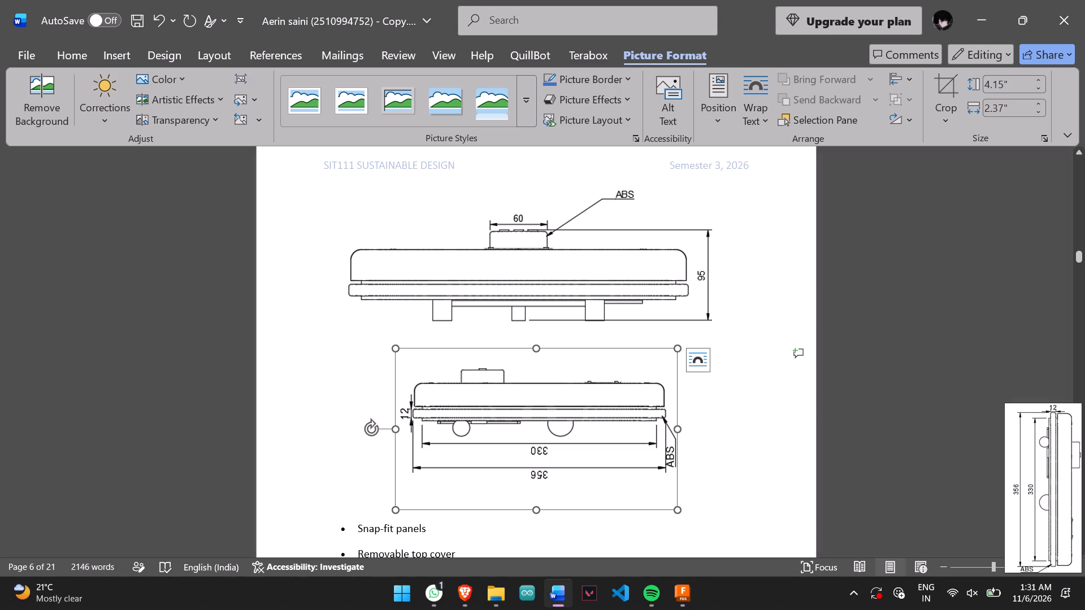
{"action": "scroll", "coordinate": [752, 448], "scroll_direction": "down", "scroll_amount": 1}
{"action": "left_click", "coordinate": [732, 434]}
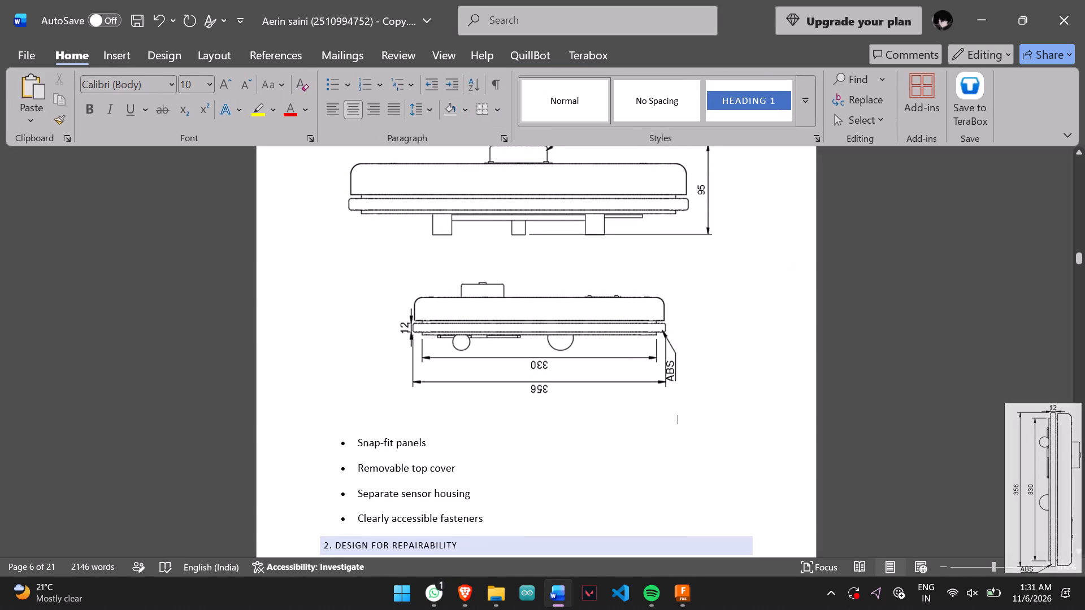
{"action": "key", "text": "Return"}
{"action": "key", "text": "ctrl+v"}
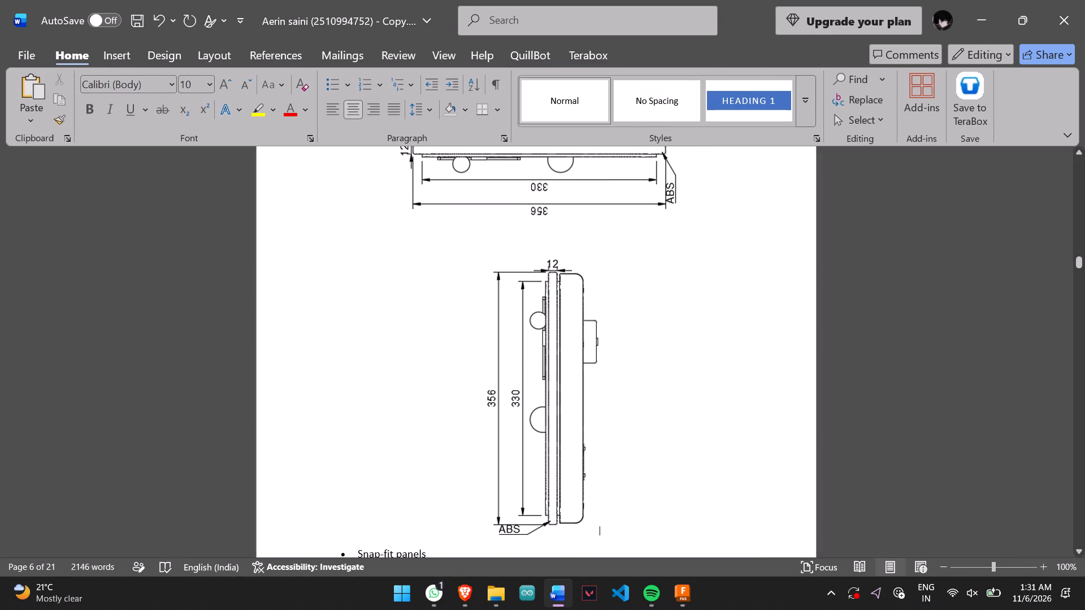
Rotate the newly pasted side-view image 90° left.
{"action": "left_click", "coordinate": [543, 365]}
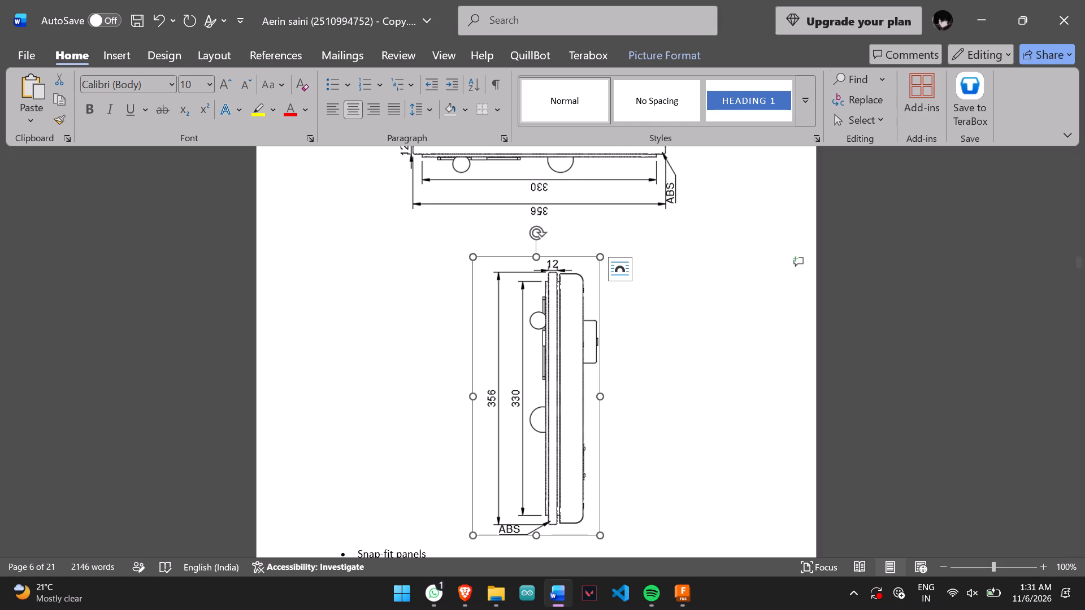
{"action": "left_click", "coordinate": [692, 54]}
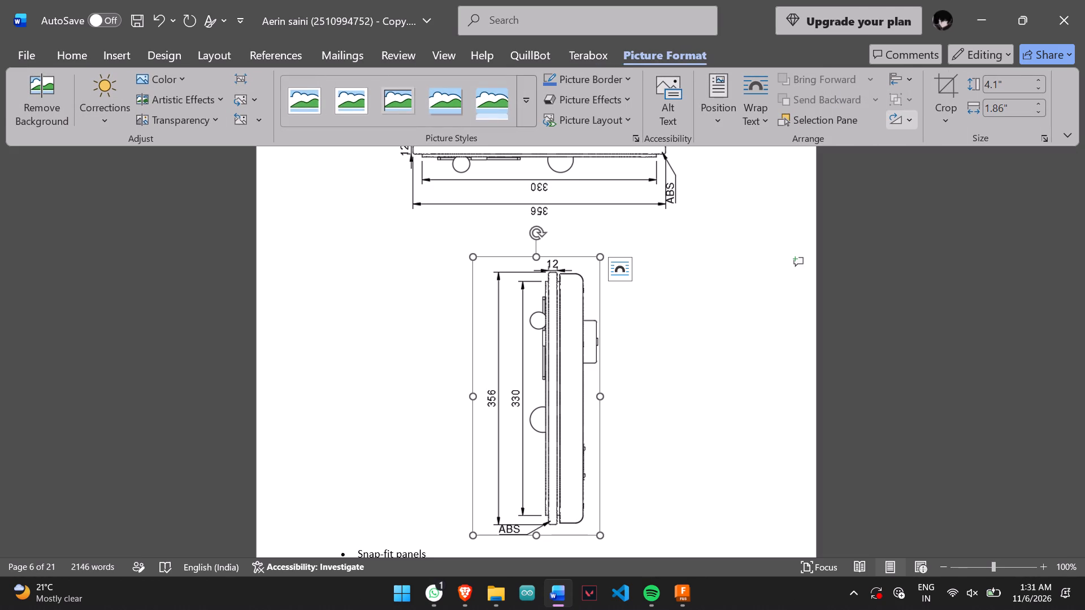
{"action": "left_click", "coordinate": [900, 124]}
{"action": "left_click", "coordinate": [919, 164]}
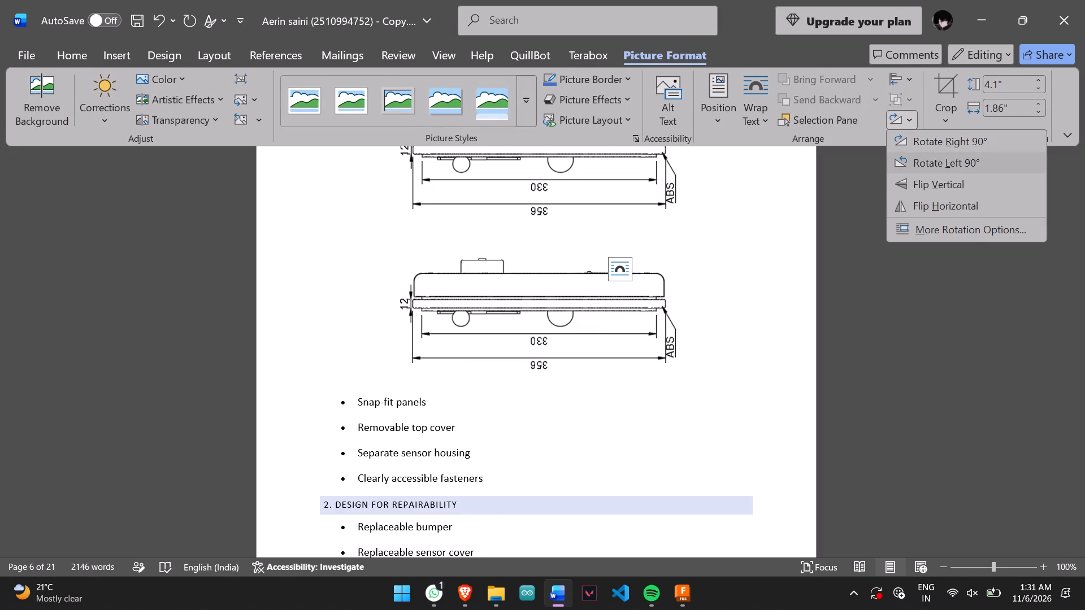
Delete the duplicate rotated side-view image above the Snap-fit panels bullet.
{"action": "scroll", "coordinate": [765, 265], "scroll_direction": "up", "scroll_amount": 1}
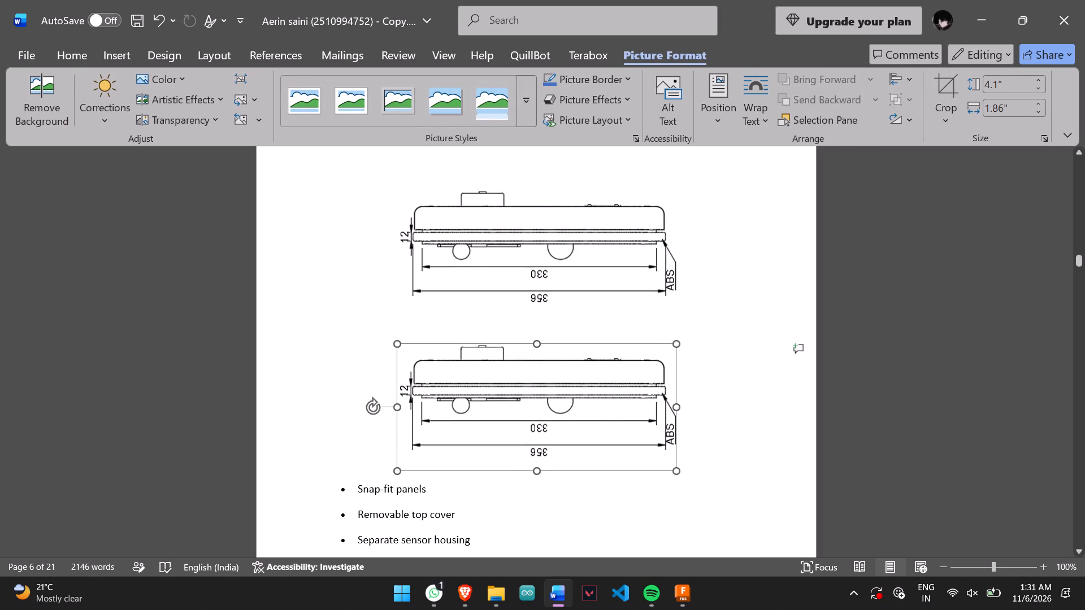
{"action": "key", "text": "Delete"}
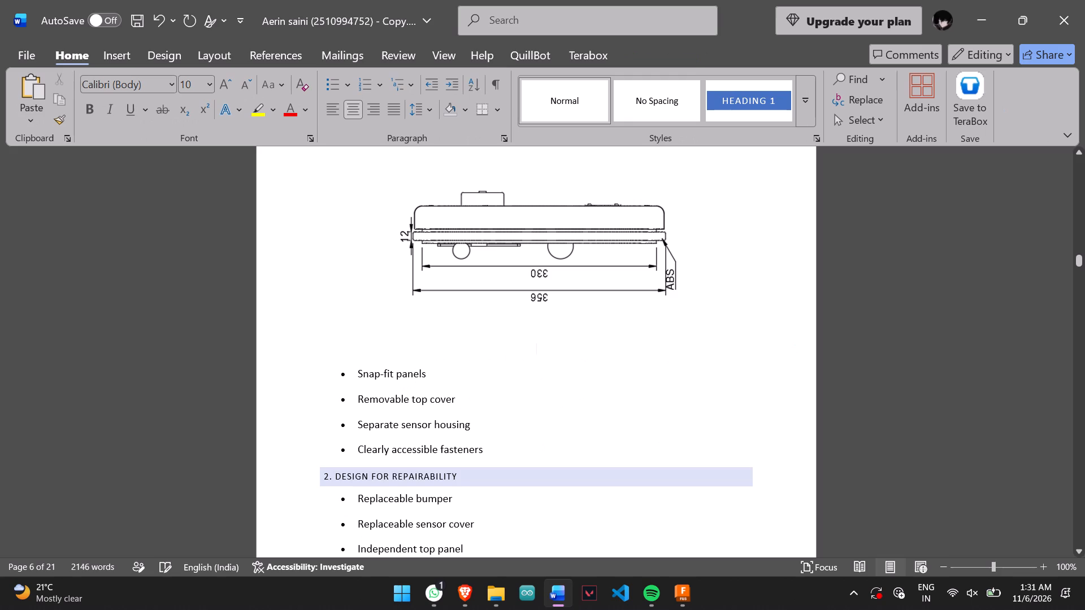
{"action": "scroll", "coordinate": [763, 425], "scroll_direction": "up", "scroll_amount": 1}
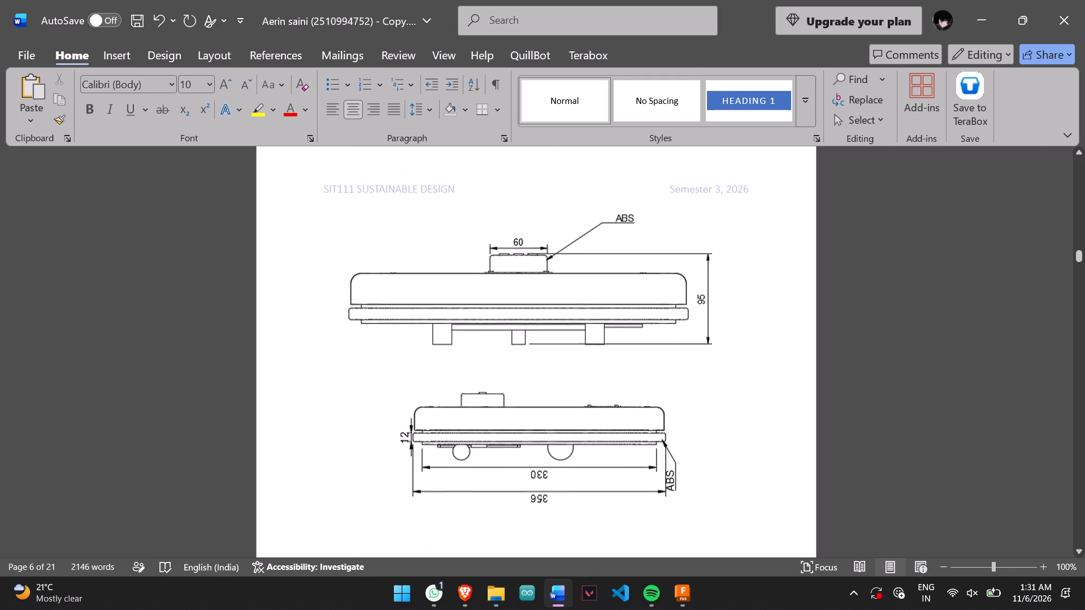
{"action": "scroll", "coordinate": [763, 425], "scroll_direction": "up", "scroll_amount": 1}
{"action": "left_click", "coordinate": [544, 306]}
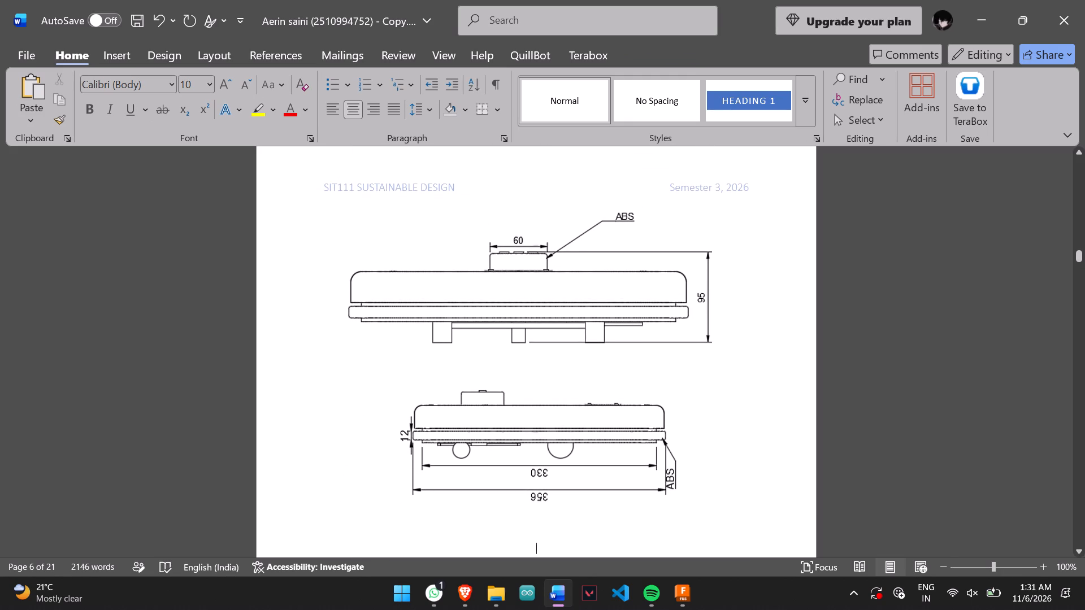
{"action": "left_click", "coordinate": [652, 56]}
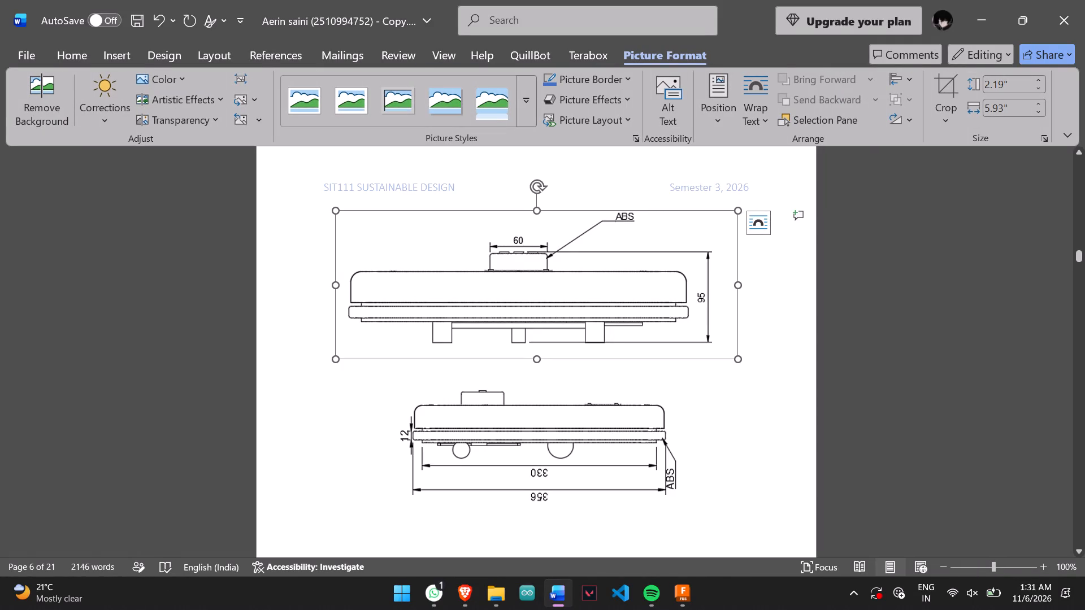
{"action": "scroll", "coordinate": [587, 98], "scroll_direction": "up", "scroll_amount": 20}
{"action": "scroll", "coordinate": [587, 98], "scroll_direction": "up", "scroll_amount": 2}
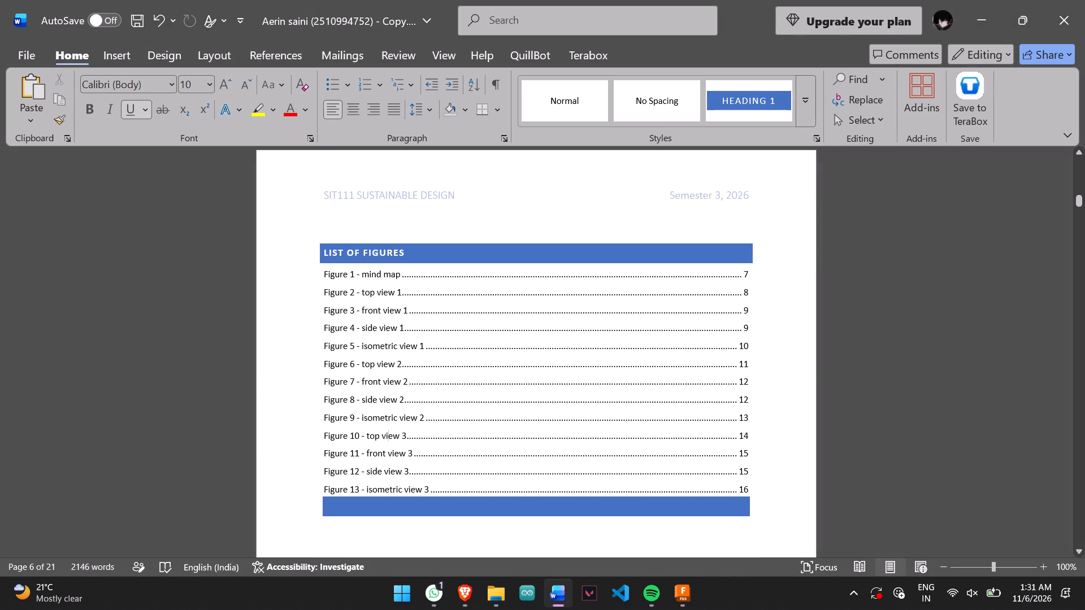
{"action": "left_click", "coordinate": [388, 274], "text": "ctrl"}
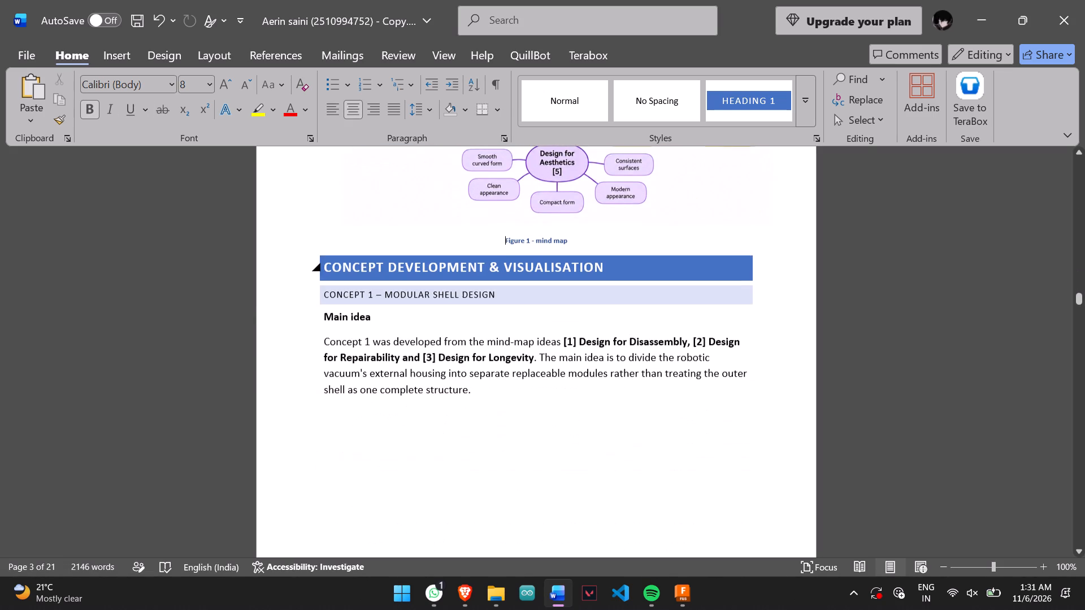
Review the report from the cover page through the Introduction, Design Objectives and Information Sketch sections for leftover content.
{"action": "scroll", "coordinate": [475, 332], "scroll_direction": "up", "scroll_amount": 1}
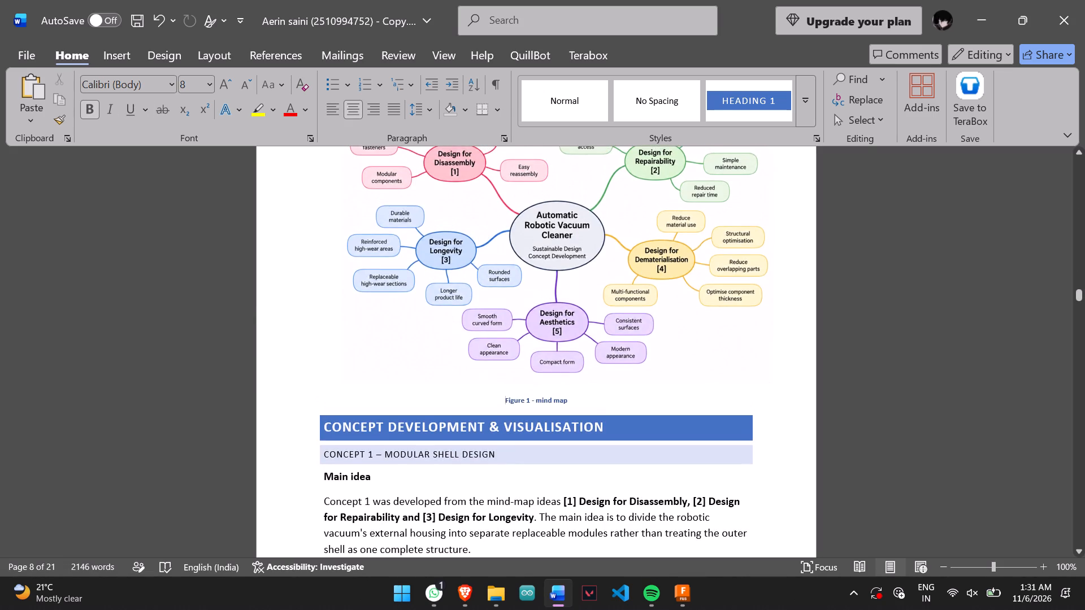
{"action": "scroll", "coordinate": [475, 332], "scroll_direction": "up", "scroll_amount": 16}
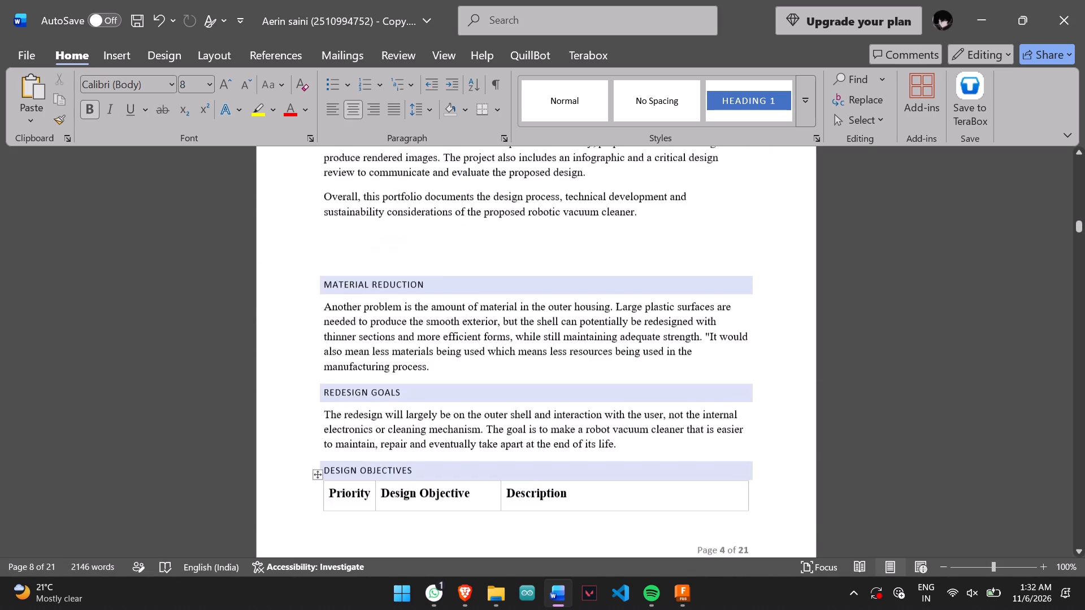
{"action": "scroll", "coordinate": [475, 332], "scroll_direction": "up", "scroll_amount": 13}
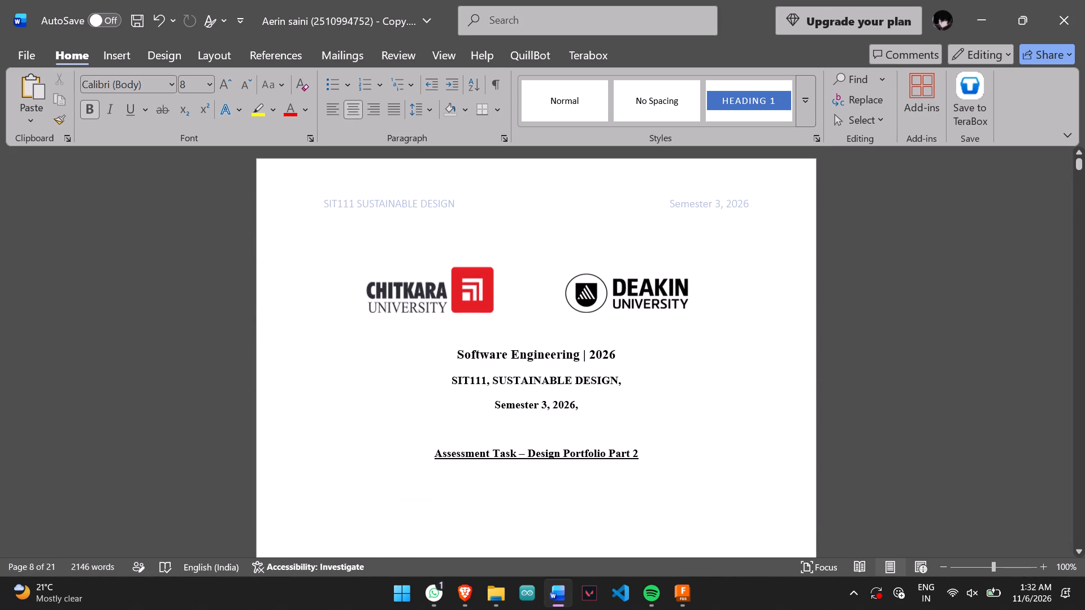
{"action": "scroll", "coordinate": [475, 332], "scroll_direction": "down", "scroll_amount": 12}
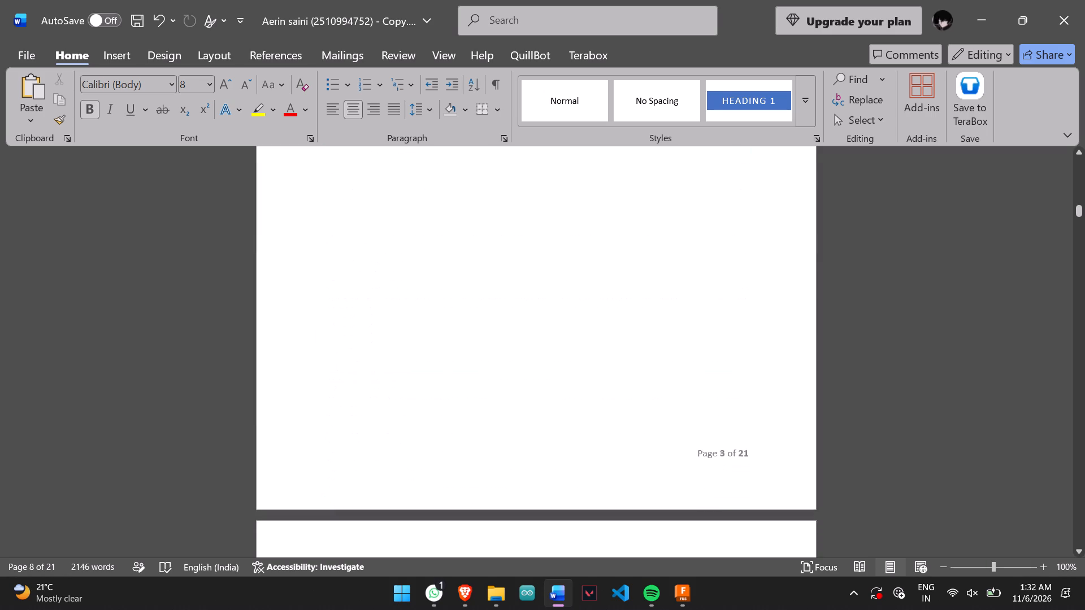
{"action": "scroll", "coordinate": [475, 332], "scroll_direction": "down", "scroll_amount": 10}
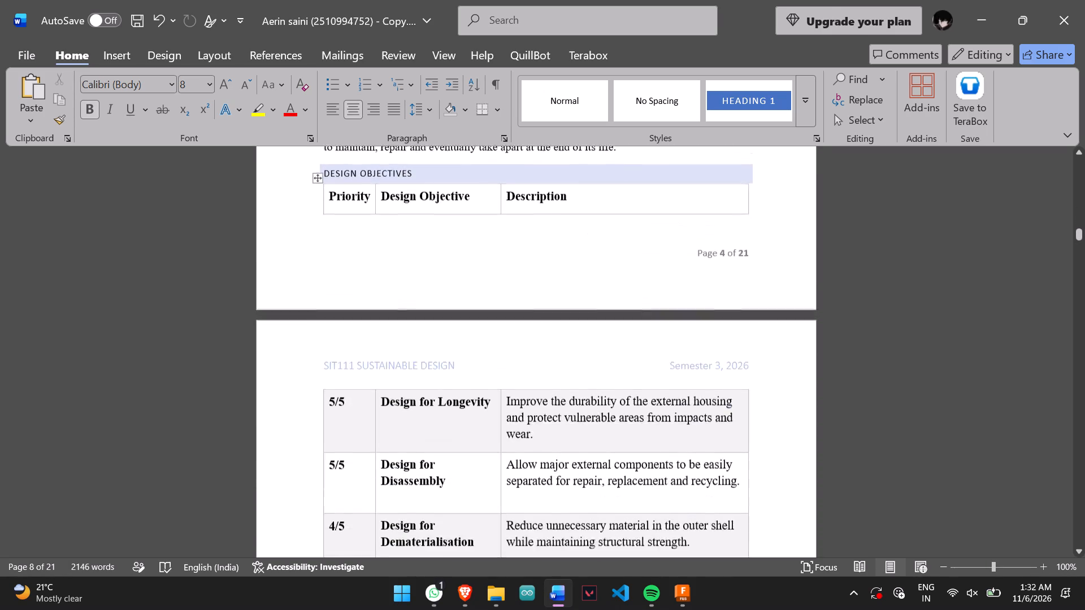
{"action": "scroll", "coordinate": [475, 332], "scroll_direction": "down", "scroll_amount": 10}
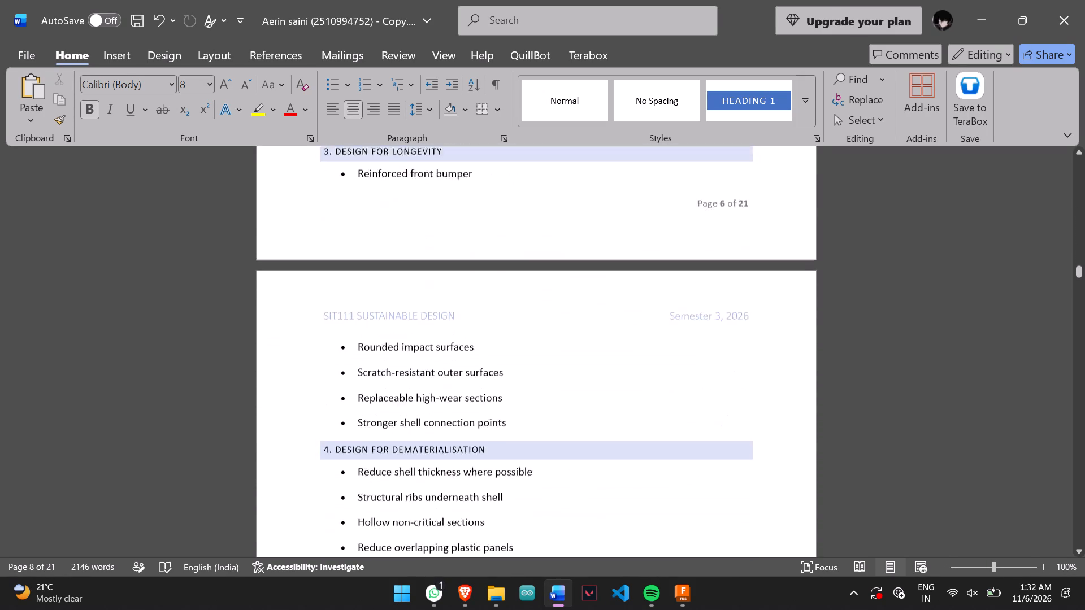
{"action": "scroll", "coordinate": [475, 332], "scroll_direction": "down", "scroll_amount": 4}
{"action": "scroll", "coordinate": [475, 332], "scroll_direction": "up", "scroll_amount": 20}
{"action": "scroll", "coordinate": [475, 332], "scroll_direction": "up", "scroll_amount": 12}
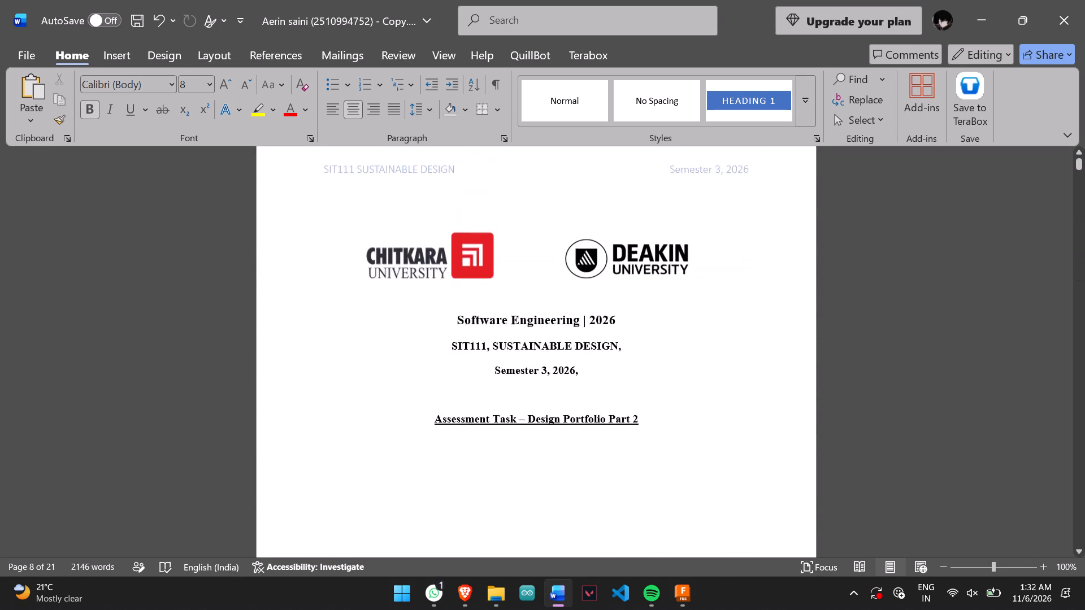
{"action": "scroll", "coordinate": [475, 332], "scroll_direction": "down", "scroll_amount": 13}
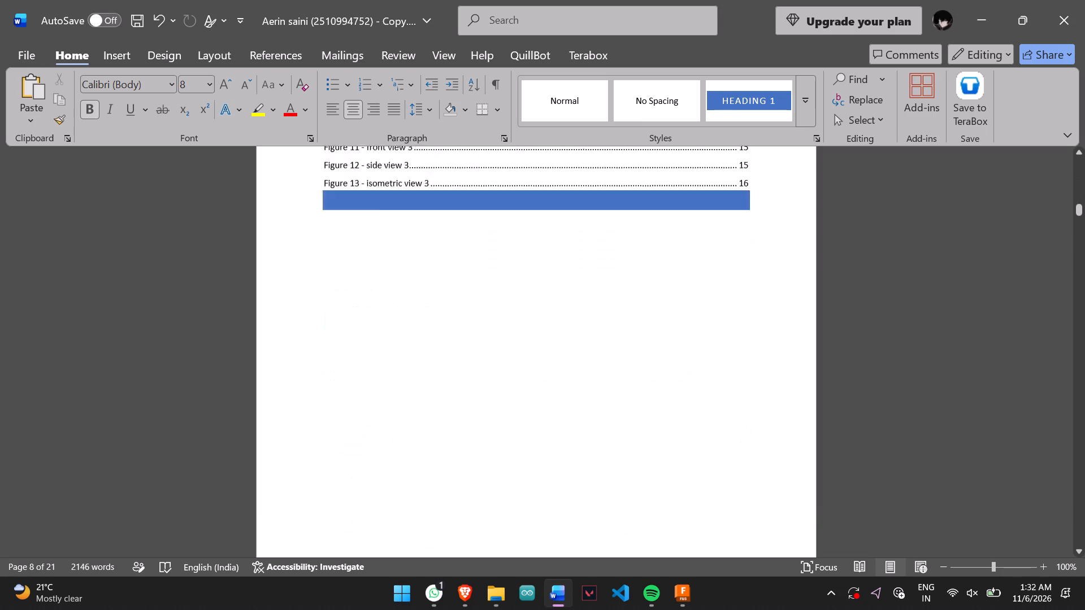
{"action": "scroll", "coordinate": [475, 332], "scroll_direction": "down", "scroll_amount": 9}
{"action": "scroll", "coordinate": [475, 332], "scroll_direction": "up", "scroll_amount": 1}
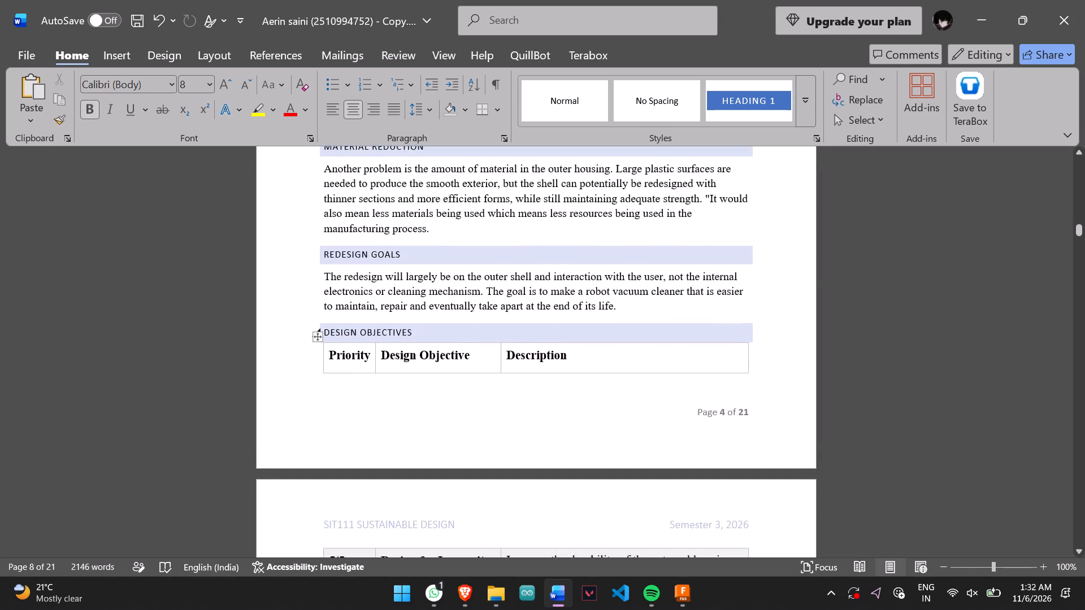
{"action": "scroll", "coordinate": [475, 332], "scroll_direction": "up", "scroll_amount": 1}
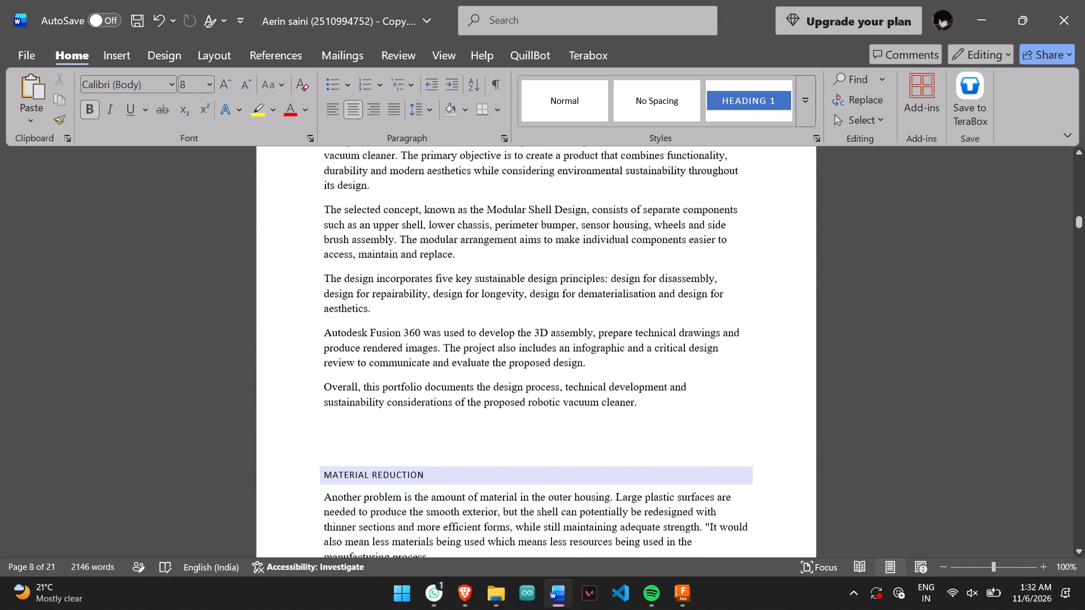
{"action": "scroll", "coordinate": [475, 332], "scroll_direction": "up", "scroll_amount": 1}
{"action": "scroll", "coordinate": [475, 332], "scroll_direction": "down", "scroll_amount": 2}
{"action": "scroll", "coordinate": [475, 332], "scroll_direction": "up", "scroll_amount": 1}
{"action": "scroll", "coordinate": [475, 332], "scroll_direction": "down", "scroll_amount": 2}
{"action": "scroll", "coordinate": [475, 332], "scroll_direction": "up", "scroll_amount": 1}
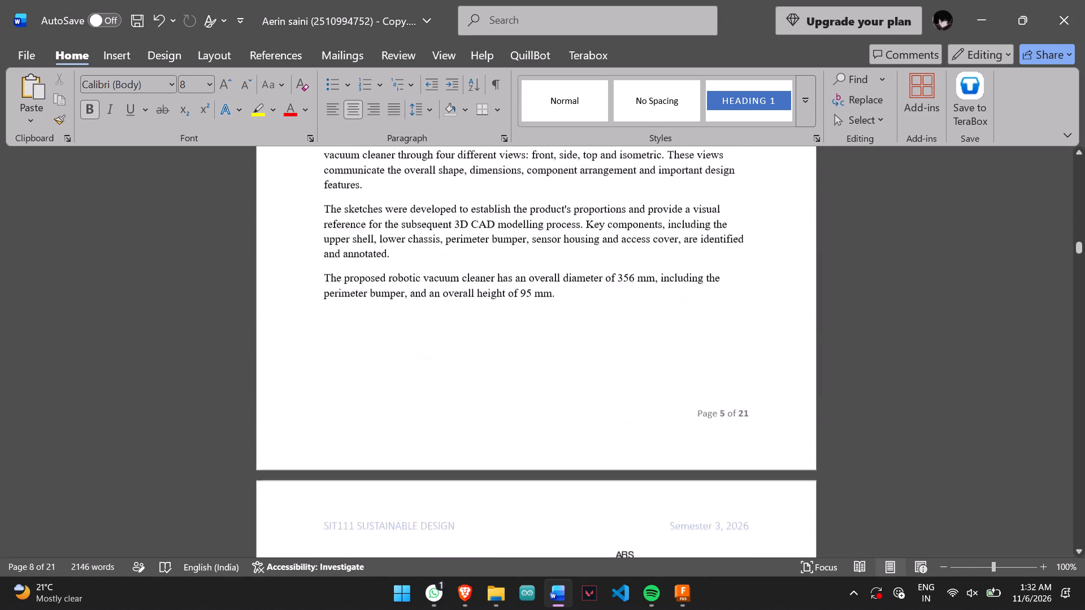
{"action": "scroll", "coordinate": [475, 332], "scroll_direction": "up", "scroll_amount": 1}
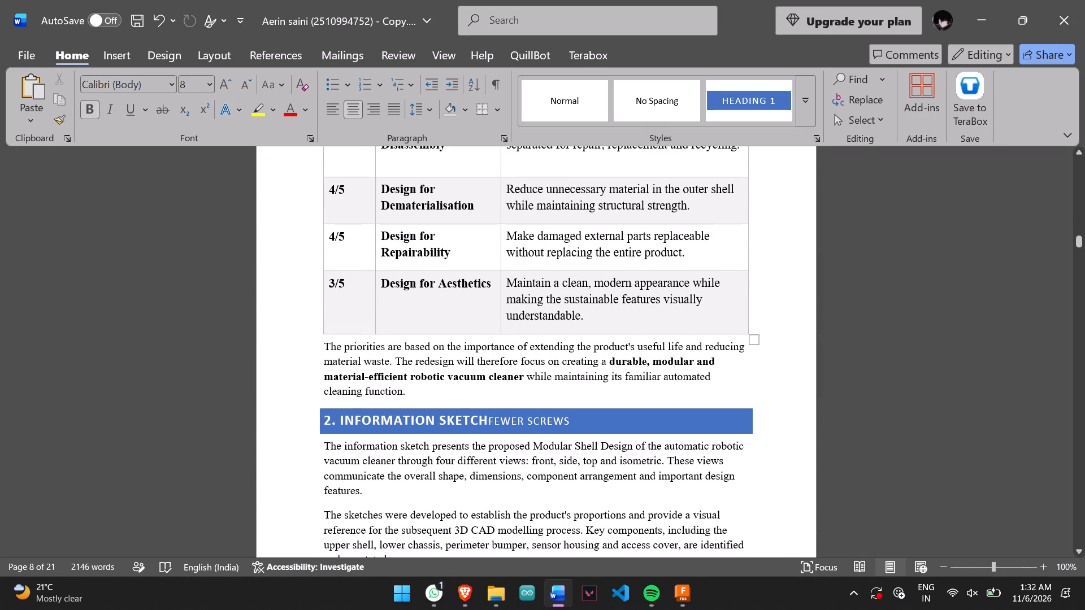
Remove the stray text "Fewer screws" from the end of the "2. Information Sketch" heading.
{"action": "left_click", "coordinate": [601, 428]}
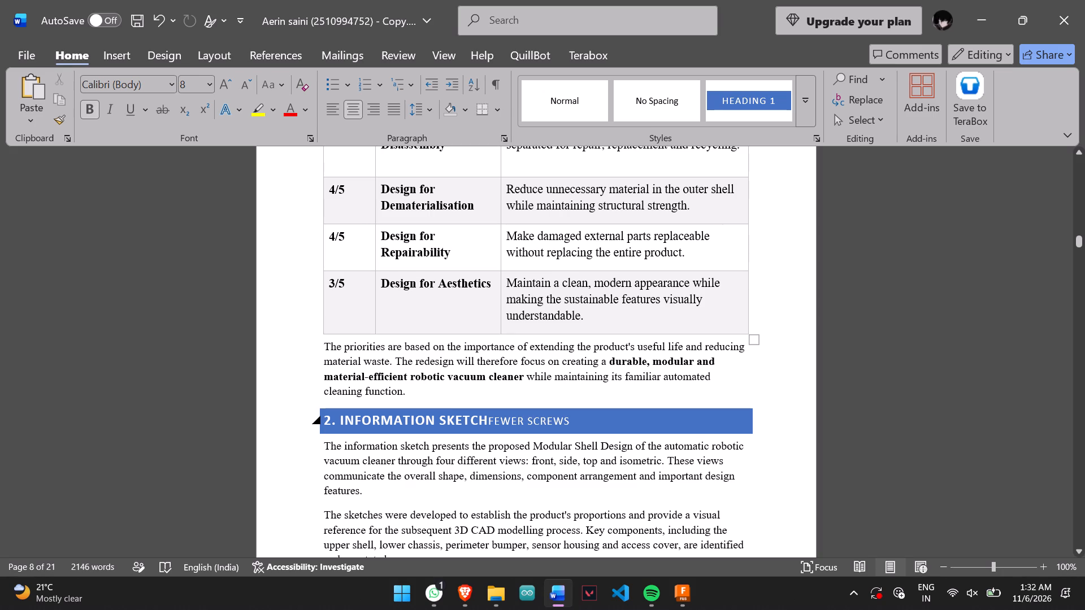
{"action": "key", "text": "ctrl+BackSpace"}
{"action": "key", "text": "ctrl+BackSpace"}
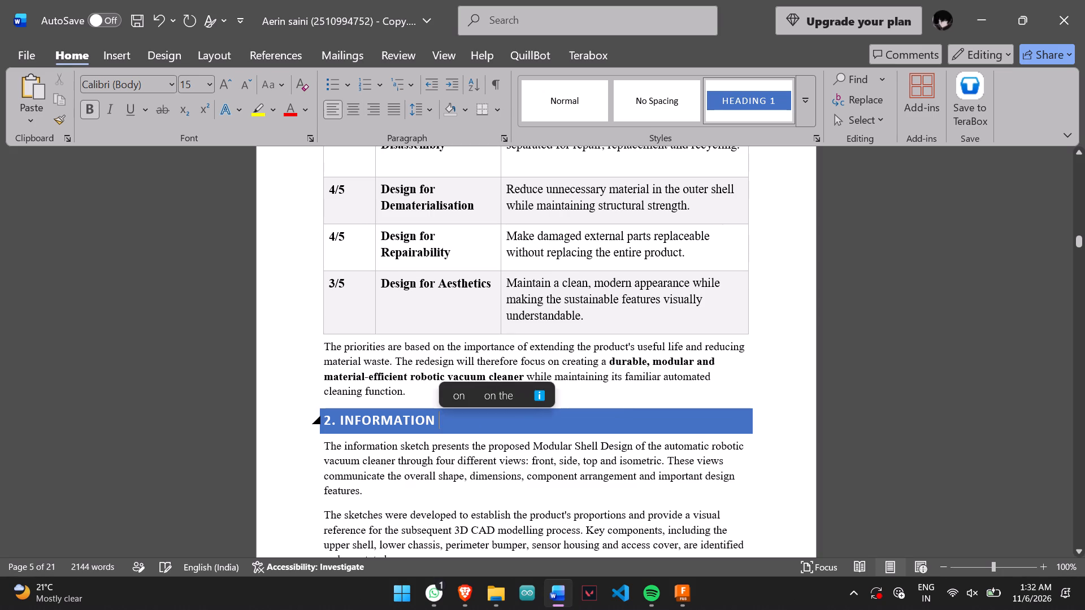
{"action": "key", "text": "ctrl+z"}
{"action": "key", "text": "BackSpace"}
{"action": "key", "text": "BackSpace"}
{"action": "key", "text": "BackSpace"}
{"action": "key", "text": "BackSpace"}
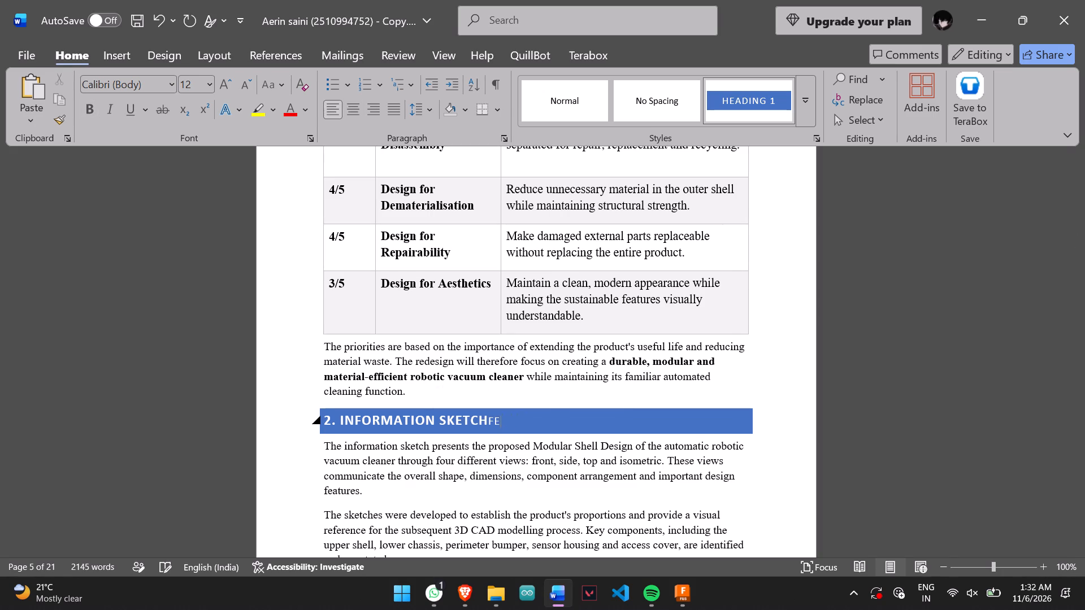
{"action": "key", "text": "BackSpace"}
{"action": "key", "text": "BackSpace"}
Delete everything between the Introduction's last paragraph and the Information Sketch heading, from Material Reduction through the design objectives table and priorities paragraph.
{"action": "left_click_drag", "start_coordinate": [425, 399], "coordinate": [281, 137]}
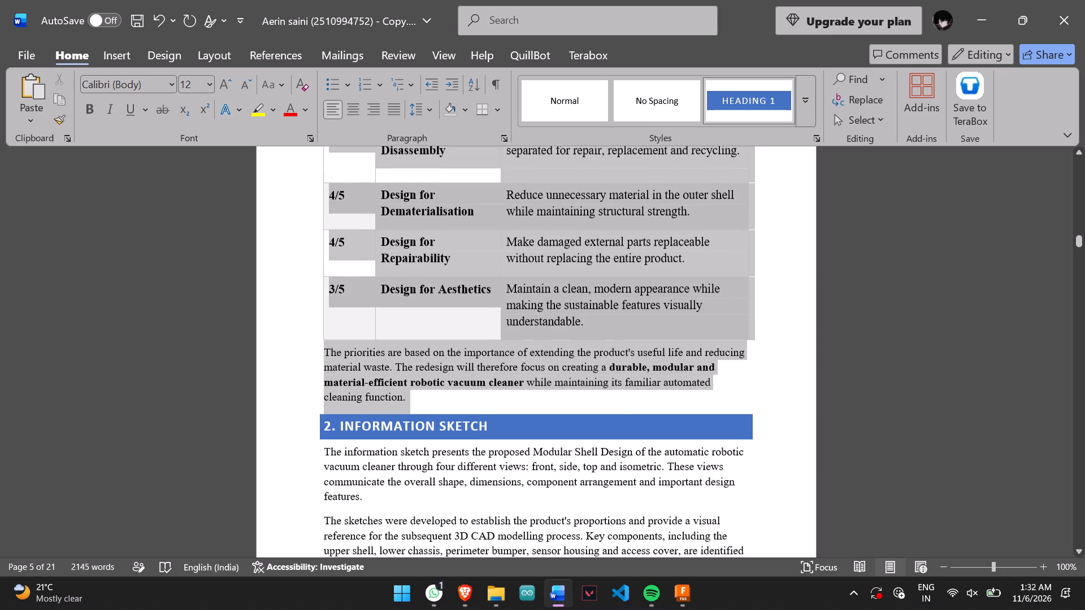
{"action": "left_click_drag", "start_coordinate": [281, 137], "coordinate": [284, 496]}
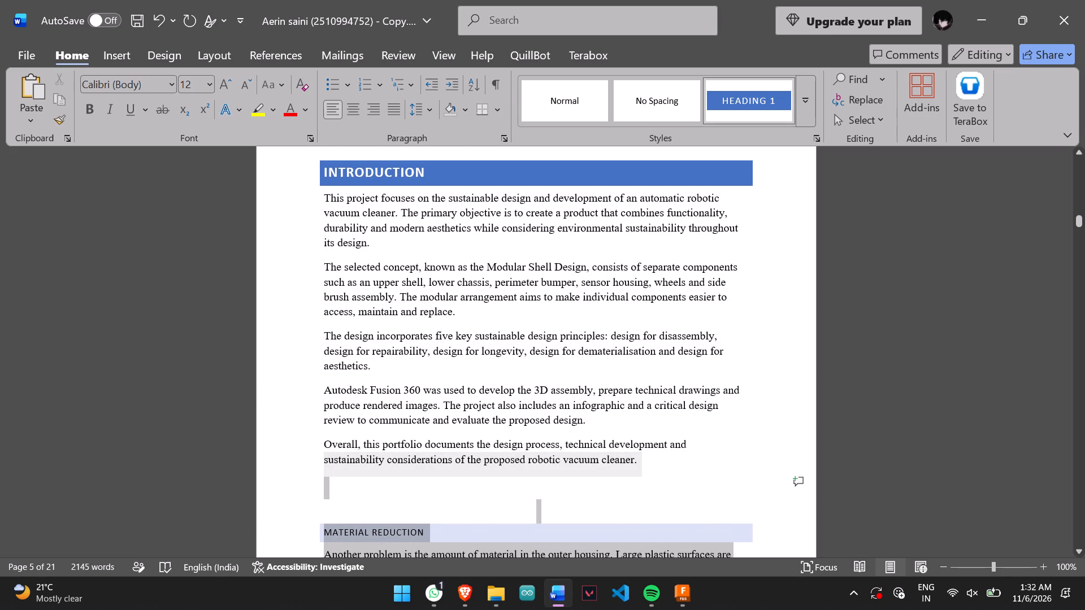
{"action": "left_click_drag", "start_coordinate": [284, 496], "coordinate": [285, 495]}
{"action": "key", "text": "BackSpace"}
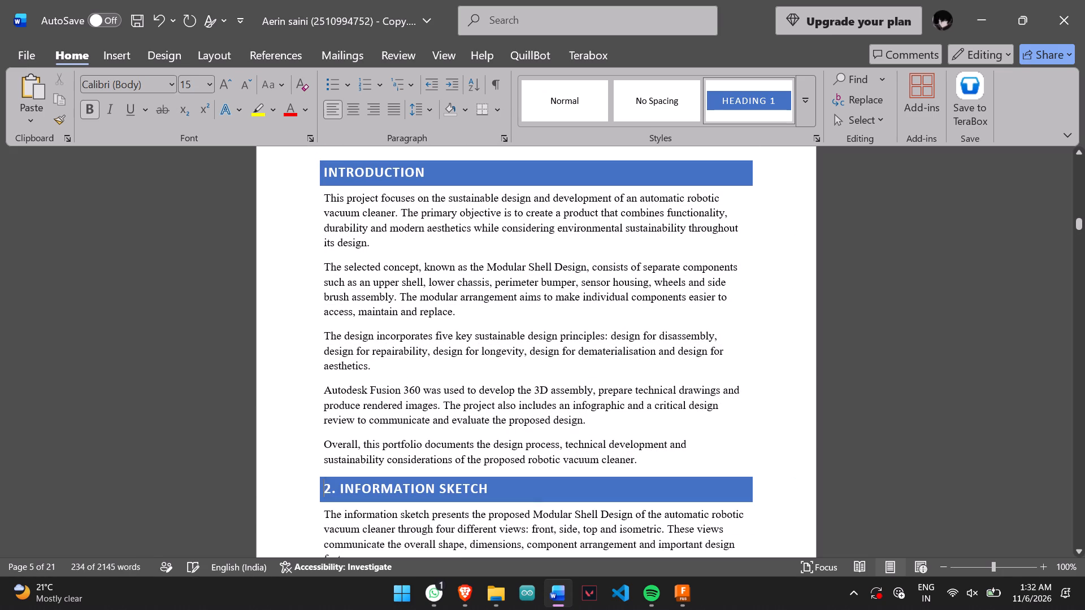
Delete the leftover mind map section below the Information Sketch drawings, from the "Snap-fit panels" bullet through the "Figure 1 - mind map" caption.
{"action": "scroll", "coordinate": [466, 349], "scroll_direction": "down", "scroll_amount": 3}
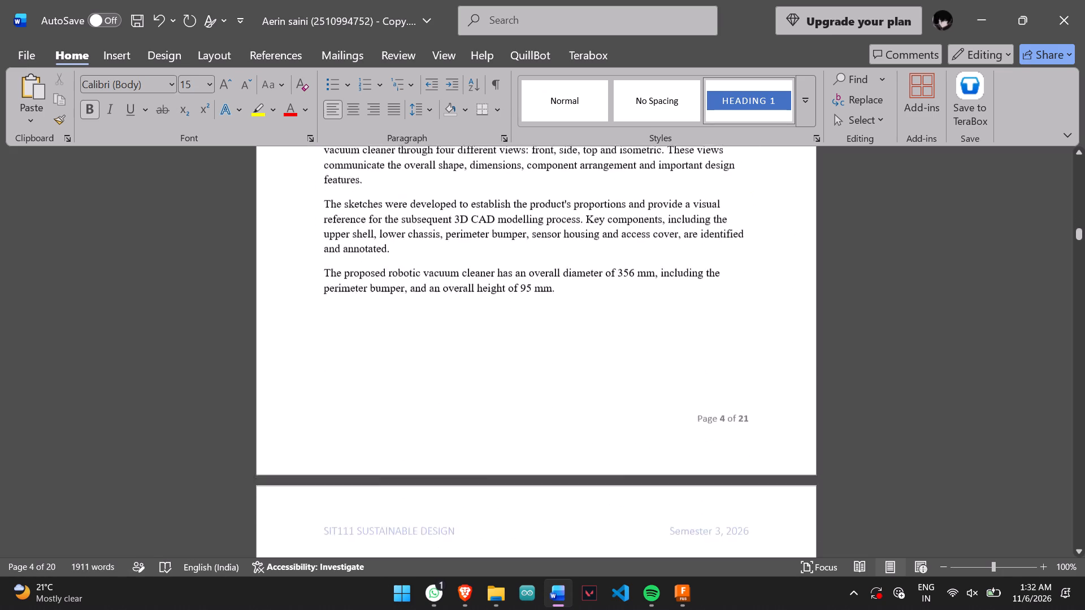
{"action": "scroll", "coordinate": [466, 349], "scroll_direction": "down", "scroll_amount": 6}
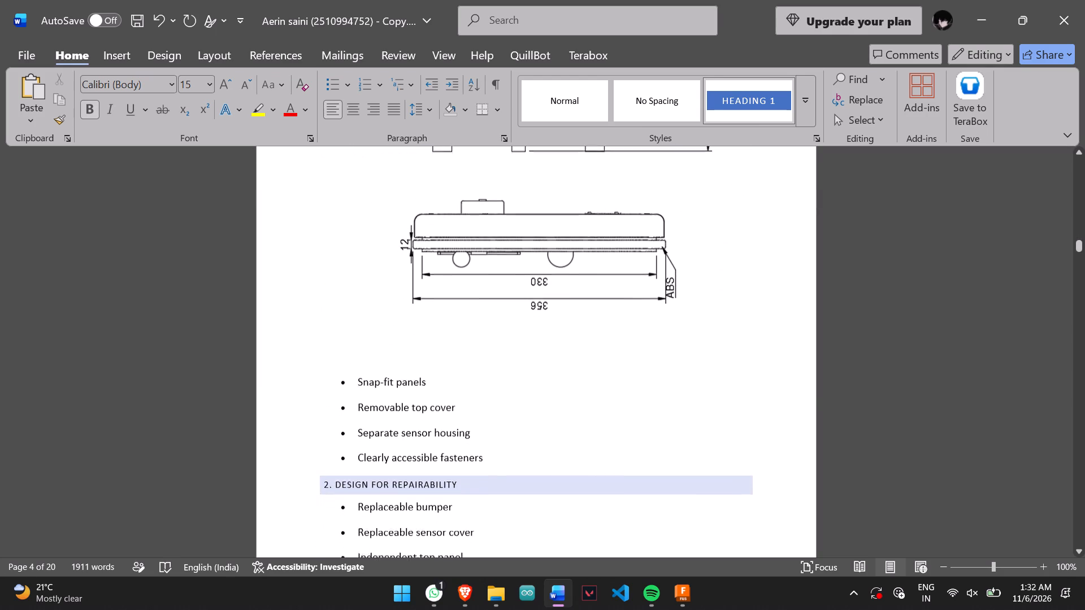
{"action": "scroll", "coordinate": [466, 349], "scroll_direction": "down", "scroll_amount": 2}
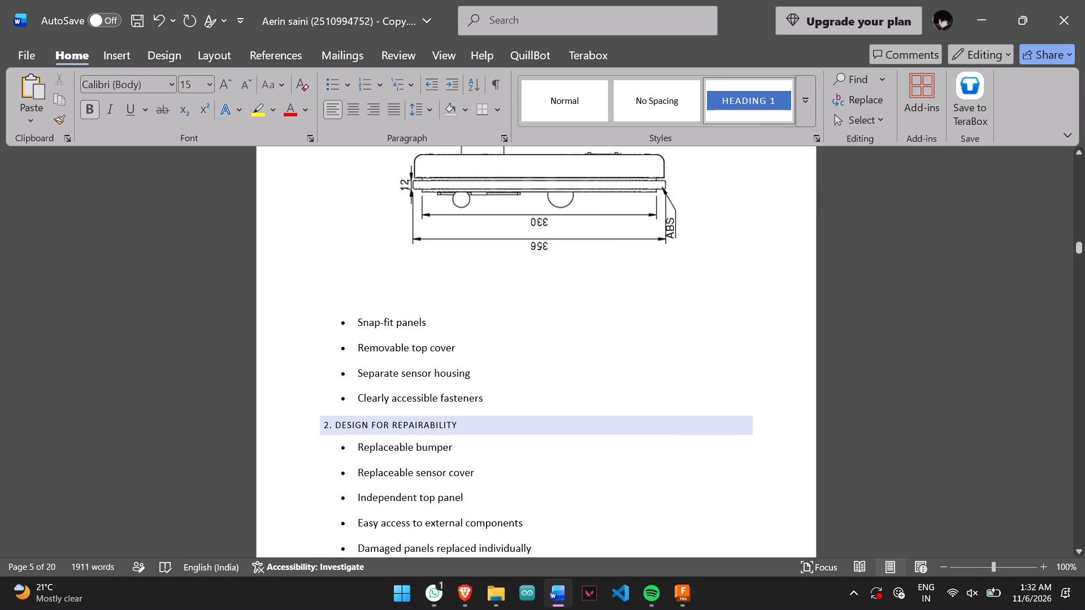
{"action": "left_click_drag", "start_coordinate": [323, 324], "coordinate": [535, 583]}
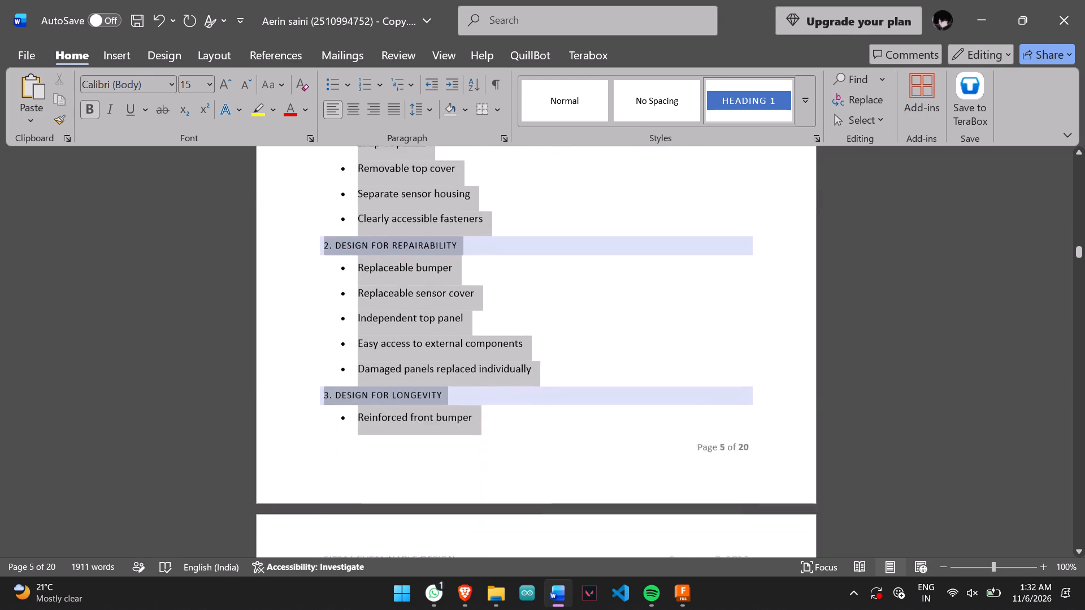
{"action": "left_click_drag", "start_coordinate": [535, 583], "coordinate": [509, 535]}
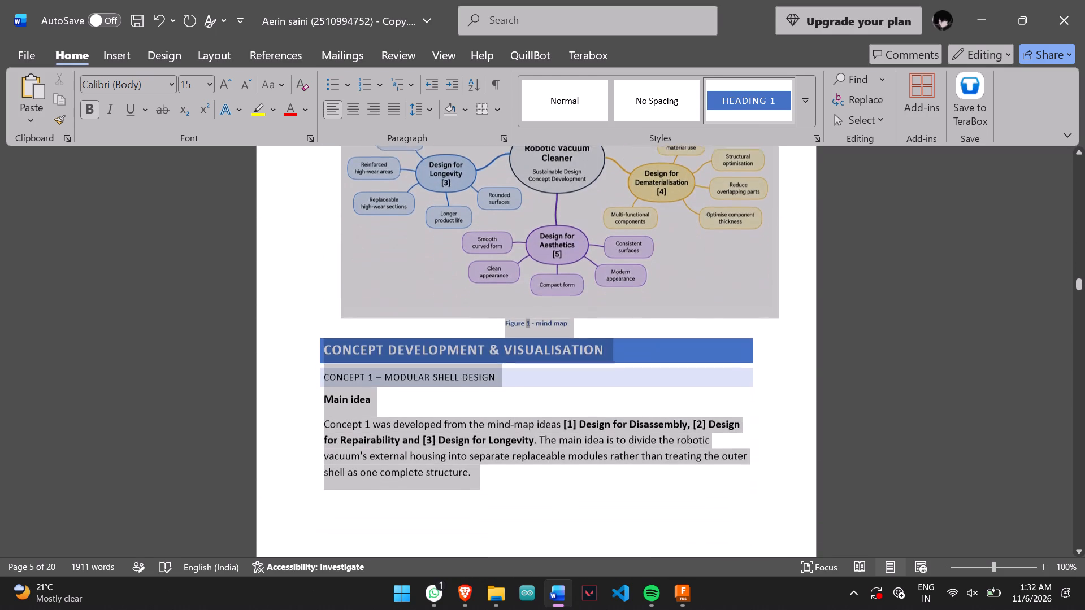
{"action": "left_click_drag", "start_coordinate": [509, 535], "coordinate": [591, 319]}
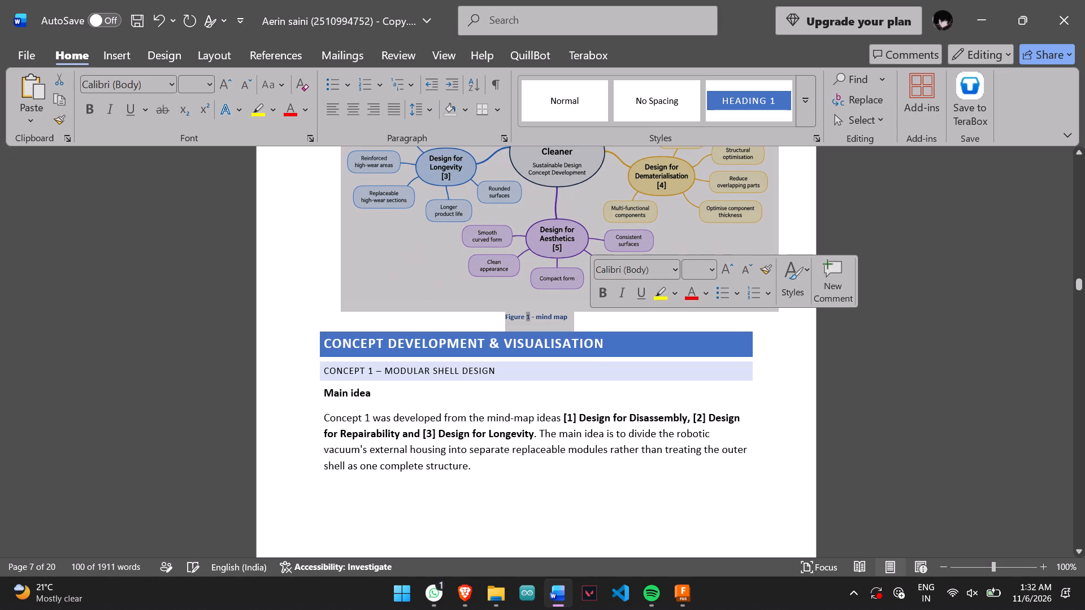
{"action": "key", "text": "BackSpace"}
Return to the List of Figures and examine its heading and the figure entries left from the earlier report.
{"action": "scroll", "coordinate": [591, 319], "scroll_direction": "up", "scroll_amount": 19}
{"action": "scroll", "coordinate": [591, 319], "scroll_direction": "down", "scroll_amount": 4}
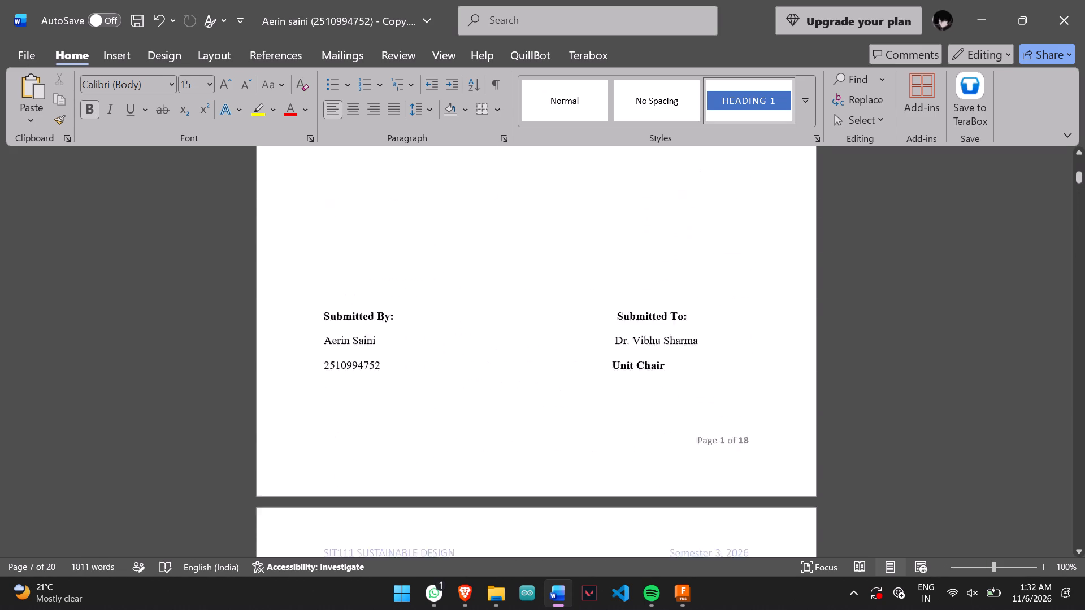
{"action": "scroll", "coordinate": [591, 319], "scroll_direction": "down", "scroll_amount": 13}
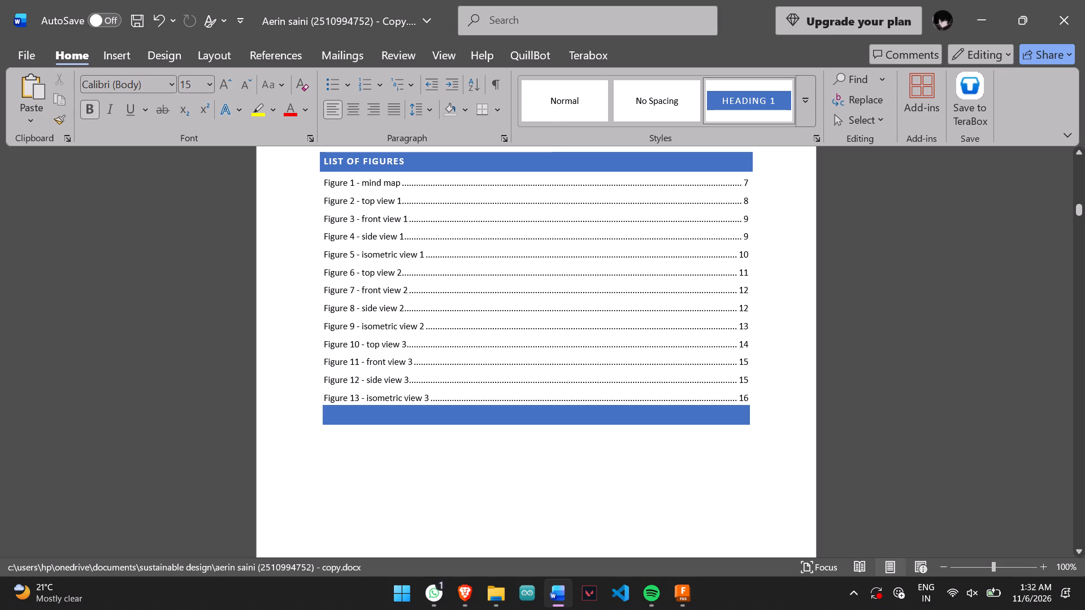
{"action": "left_click", "coordinate": [434, 194]}
{"action": "left_click", "coordinate": [434, 168]}
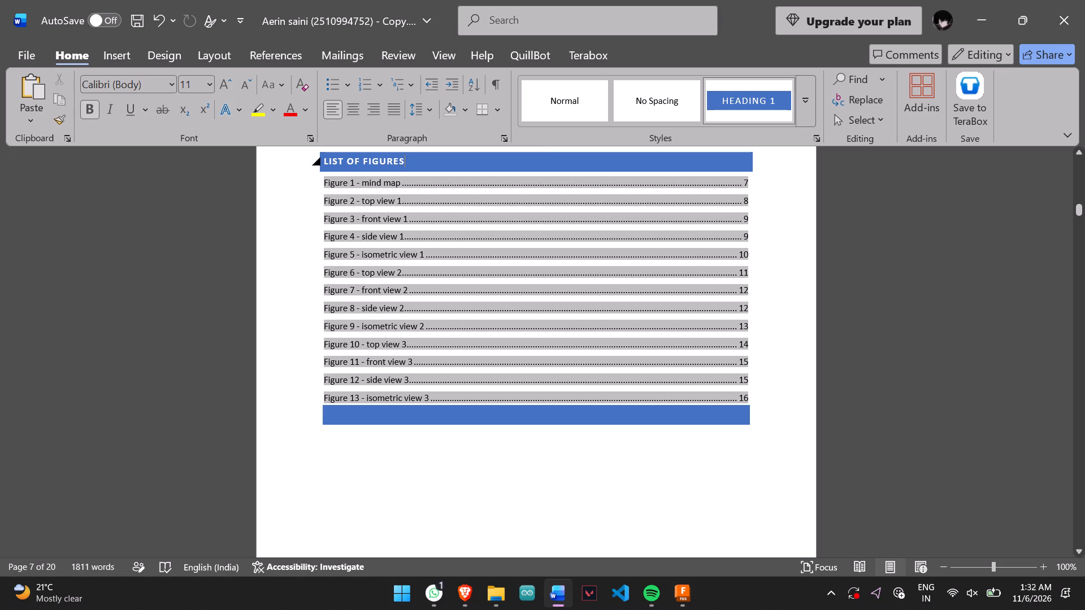
{"action": "right_click", "coordinate": [423, 161]}
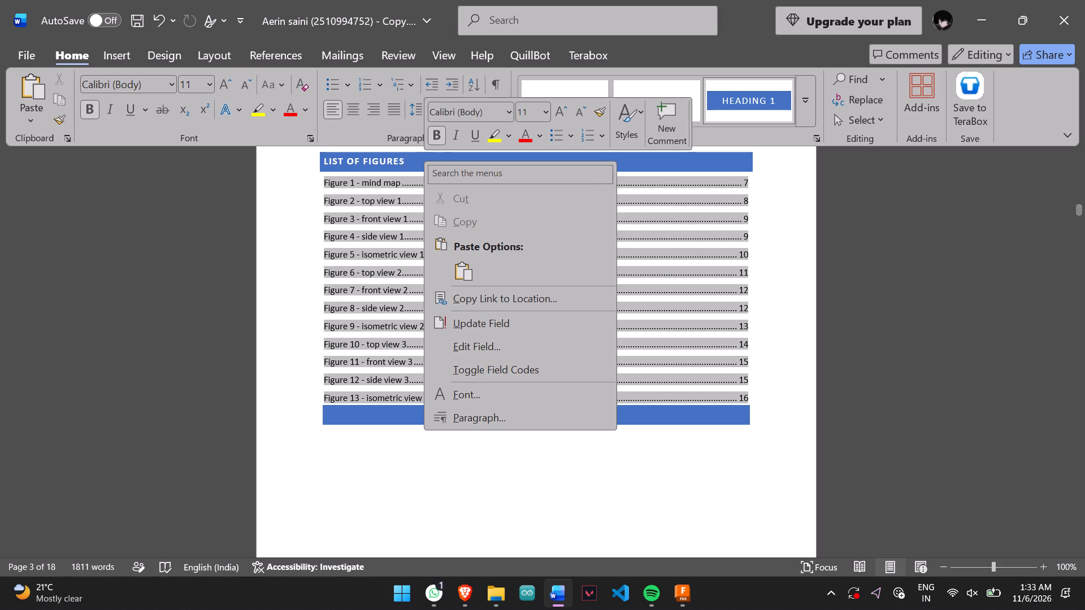
{"action": "left_click", "coordinate": [393, 165]}
{"action": "scroll", "coordinate": [393, 165], "scroll_direction": "up", "scroll_amount": 1}
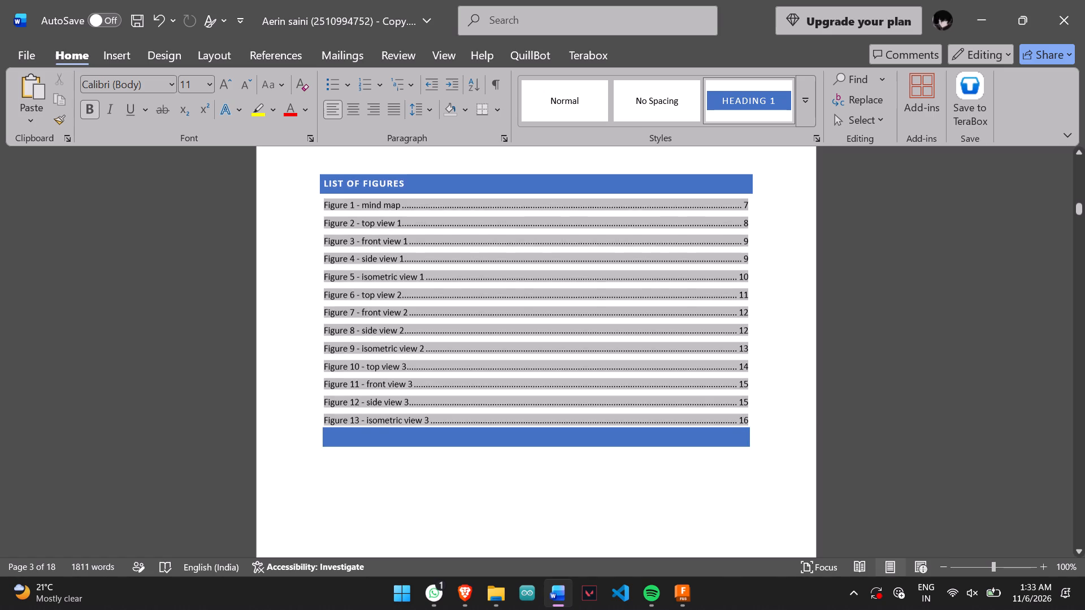
{"action": "scroll", "coordinate": [393, 165], "scroll_direction": "up", "scroll_amount": 1}
{"action": "left_click", "coordinate": [399, 261]}
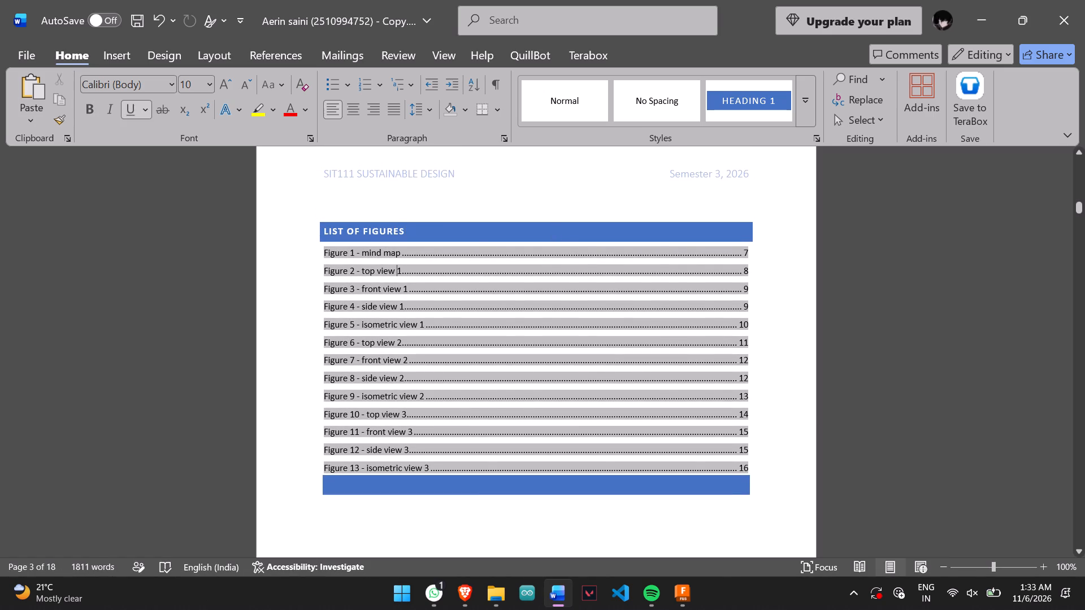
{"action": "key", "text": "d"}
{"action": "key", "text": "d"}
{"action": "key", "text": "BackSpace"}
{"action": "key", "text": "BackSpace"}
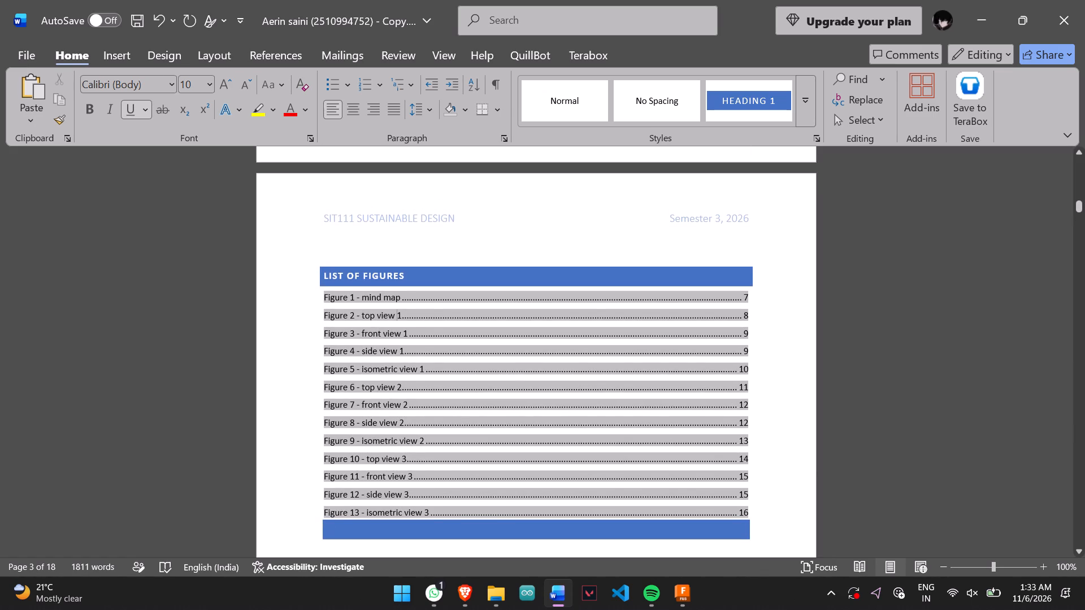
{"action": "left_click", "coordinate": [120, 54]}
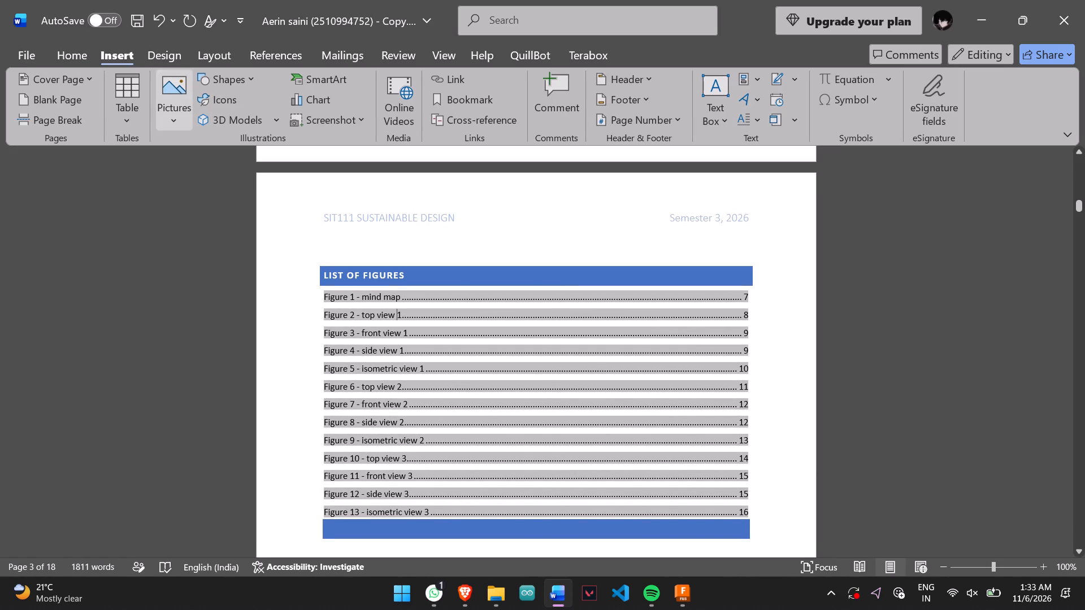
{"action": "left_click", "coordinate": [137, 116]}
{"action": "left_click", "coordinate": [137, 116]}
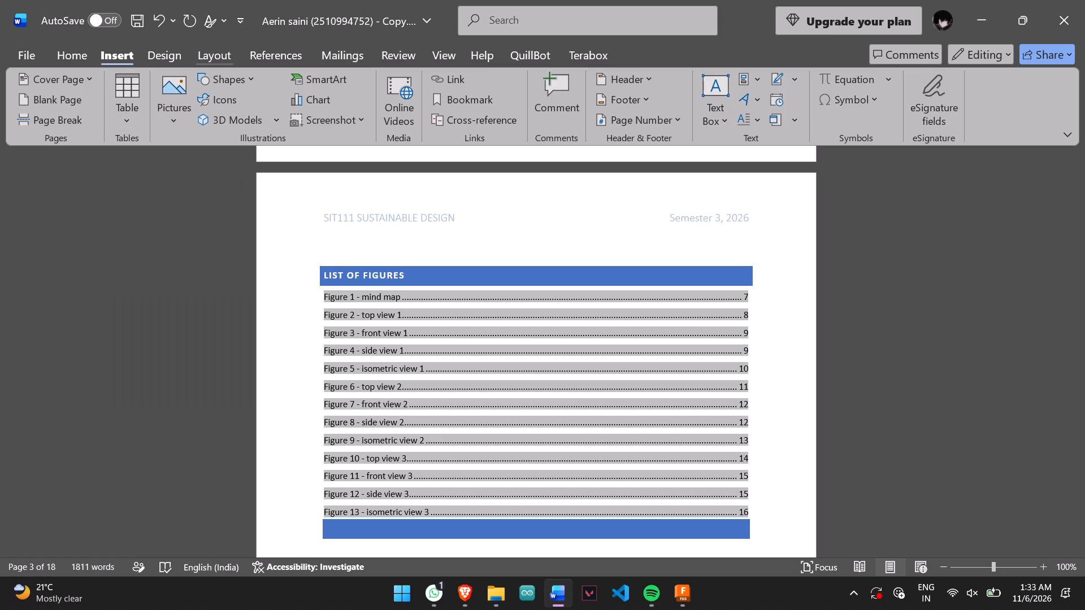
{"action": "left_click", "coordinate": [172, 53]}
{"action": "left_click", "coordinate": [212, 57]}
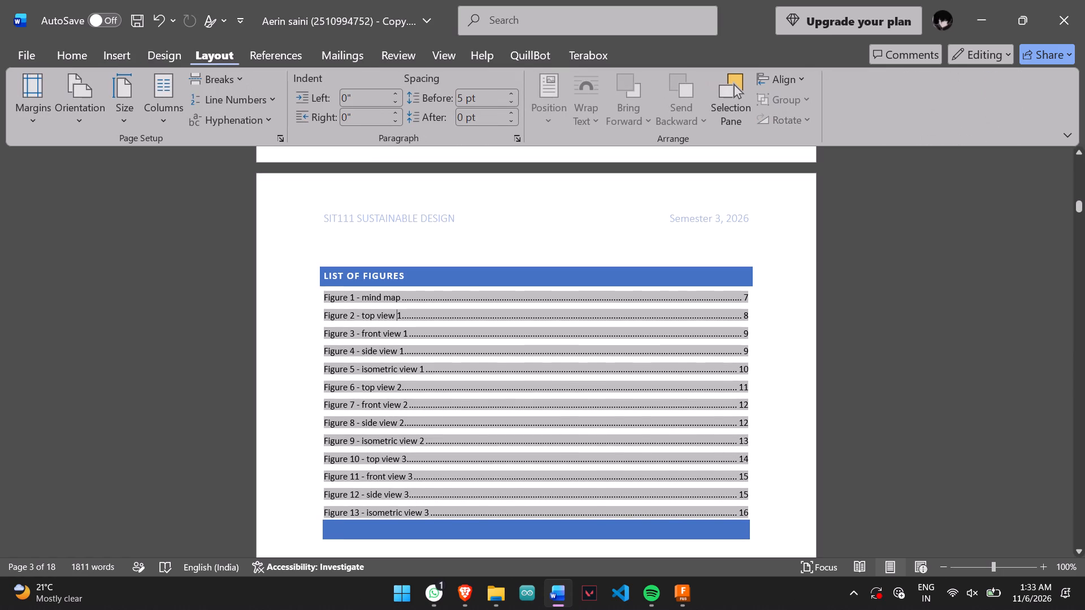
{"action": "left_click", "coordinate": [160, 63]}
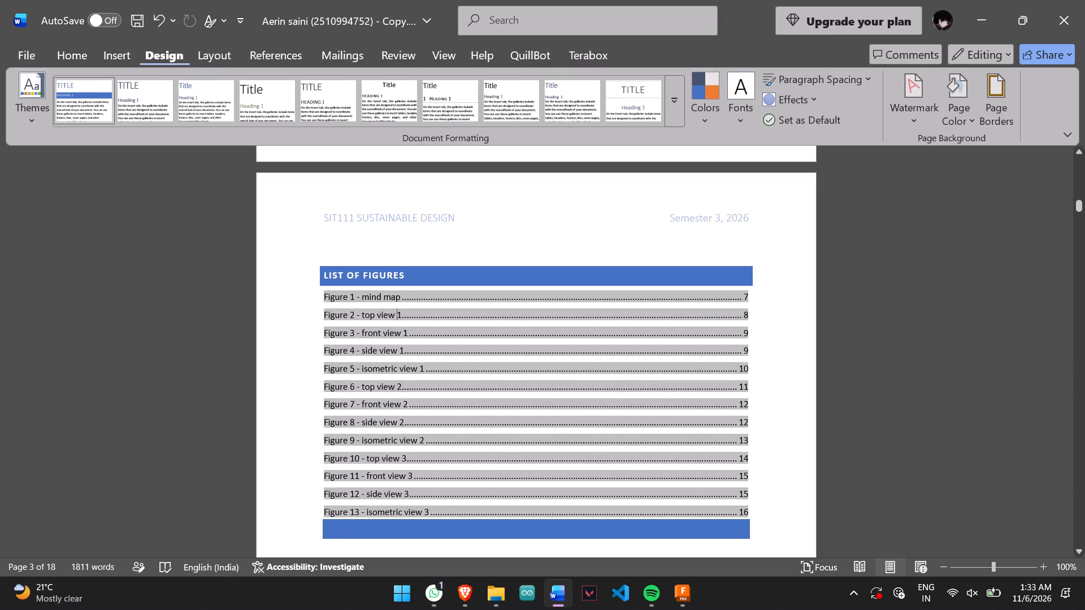
{"action": "left_click", "coordinate": [264, 55]}
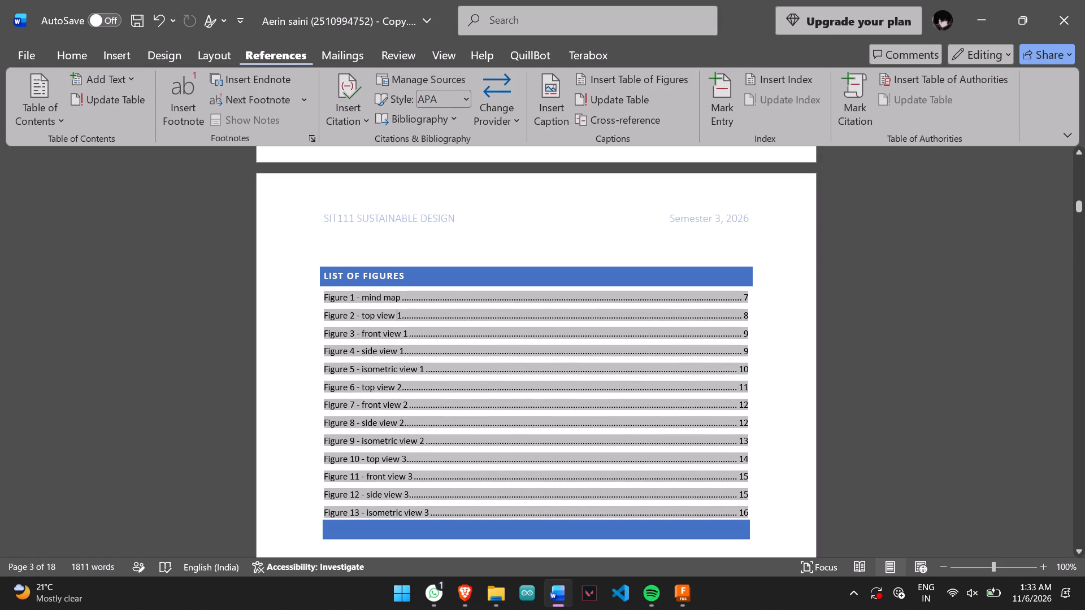
{"action": "scroll", "coordinate": [508, 293], "scroll_direction": "down", "scroll_amount": 2}
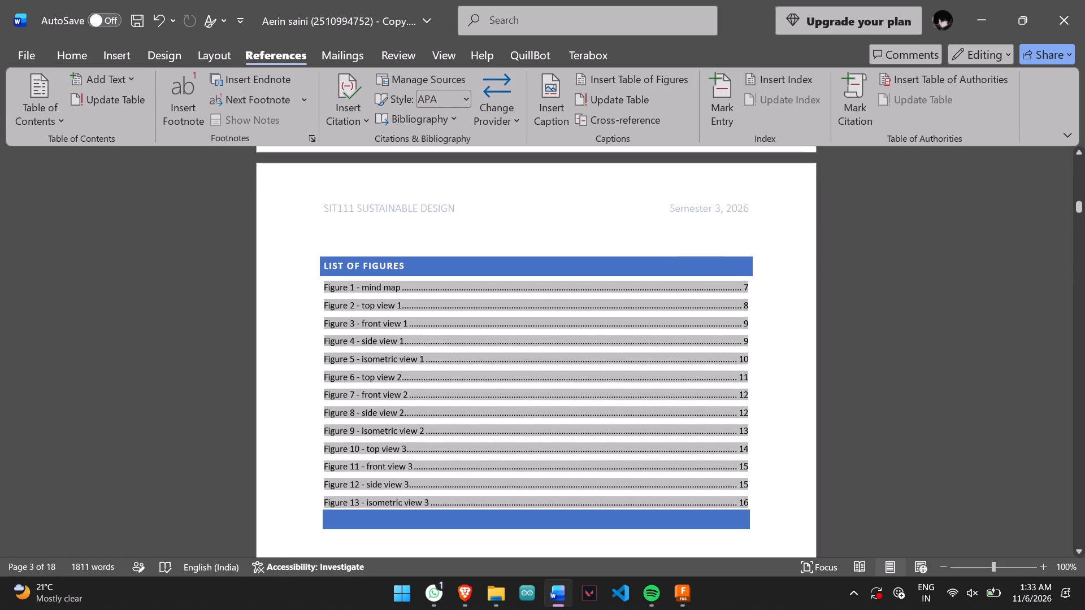
{"action": "scroll", "coordinate": [508, 293], "scroll_direction": "down", "scroll_amount": 10}
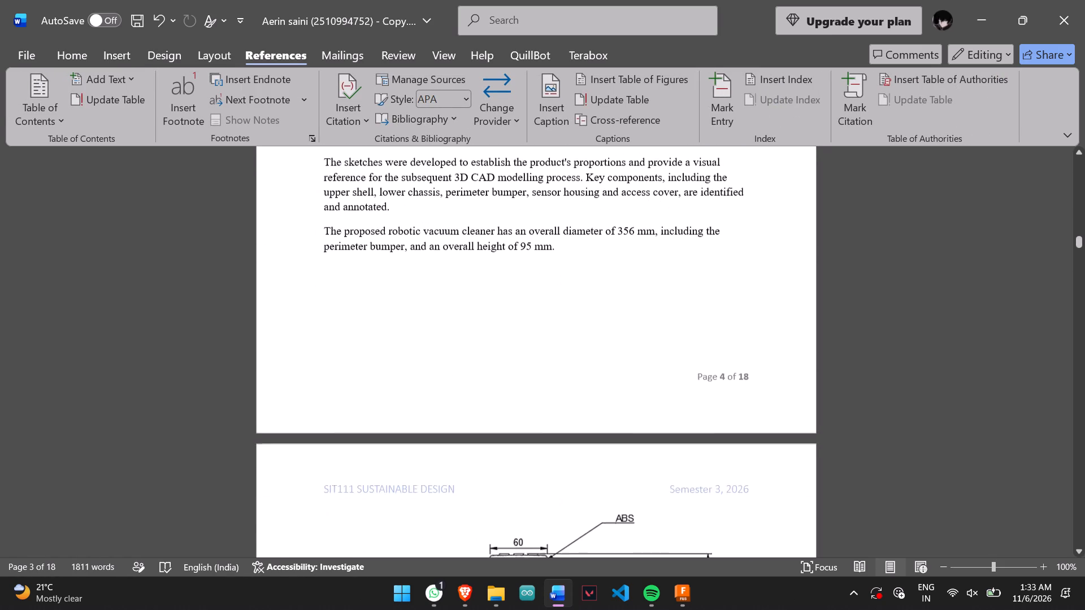
{"action": "scroll", "coordinate": [508, 293], "scroll_direction": "down", "scroll_amount": 4}
{"action": "scroll", "coordinate": [508, 293], "scroll_direction": "right", "scroll_amount": 1}
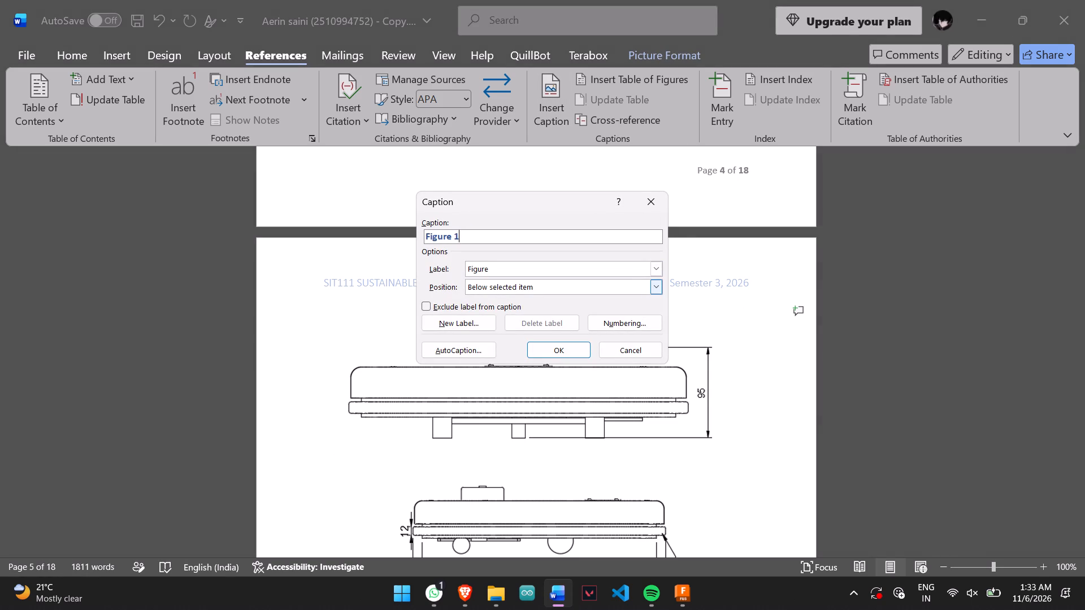
{"action": "left_click", "coordinate": [658, 288]}
{"action": "left_click", "coordinate": [658, 288]}
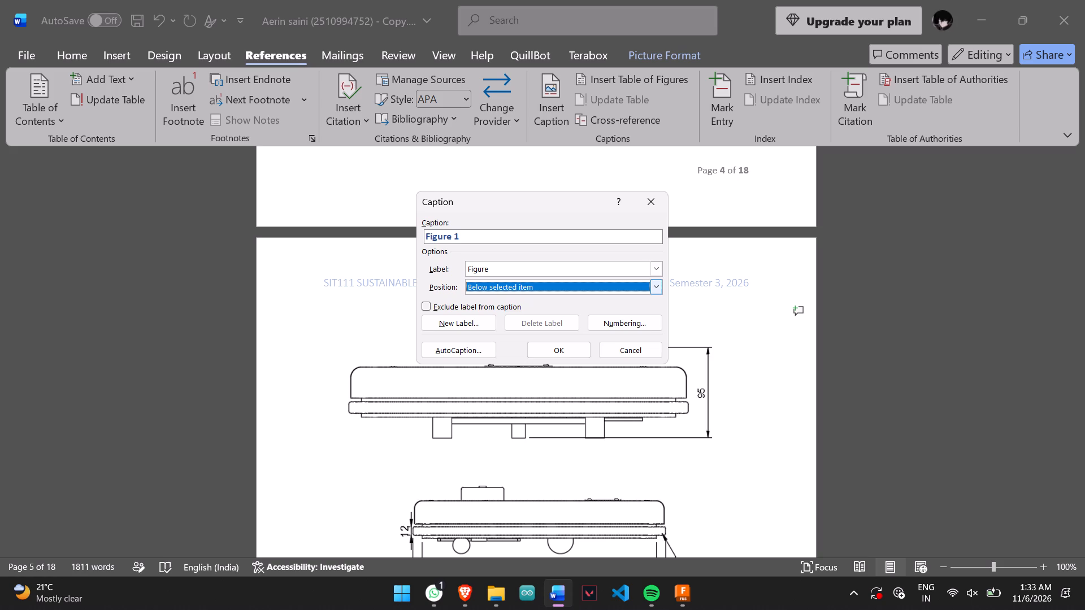
{"action": "left_click", "coordinate": [567, 352]}
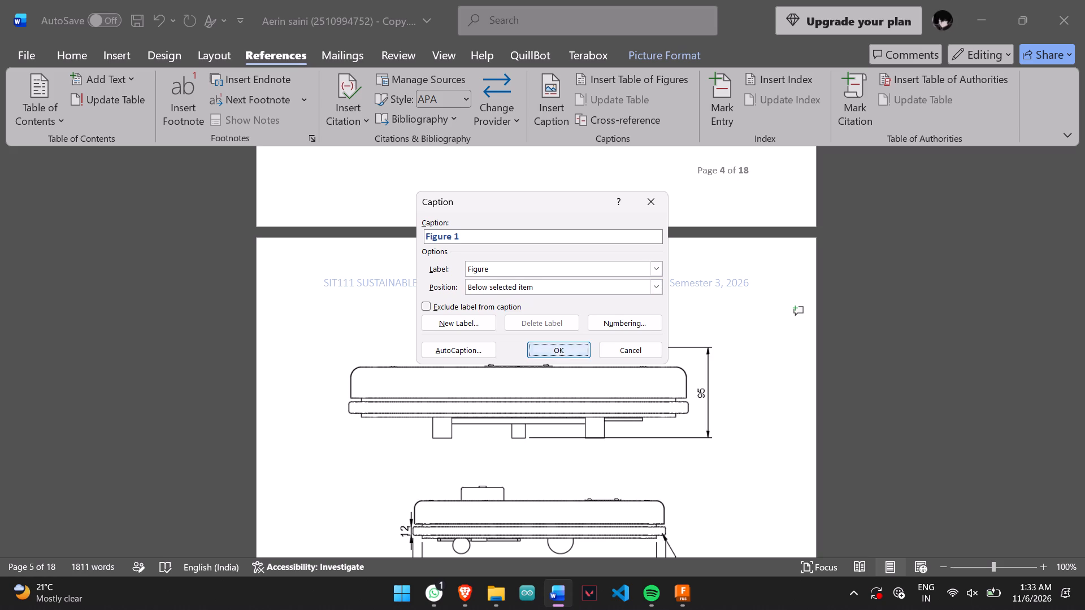
Follow the Figure 1 entry in the List of Figures and examine where it leads, along with the table of contents.
{"action": "scroll", "coordinate": [555, 376], "scroll_direction": "up", "scroll_amount": 3}
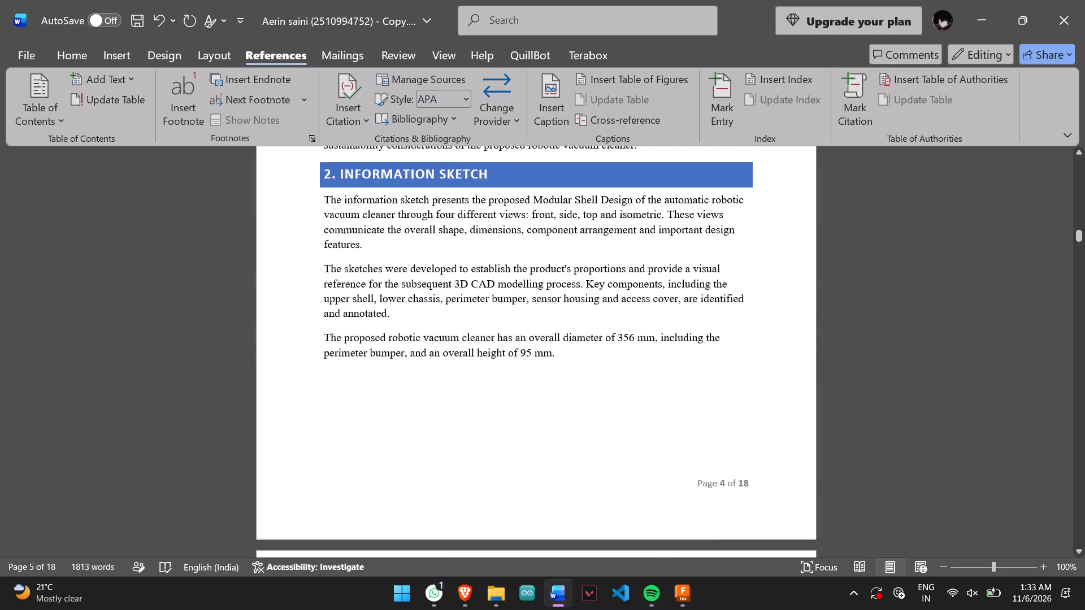
{"action": "scroll", "coordinate": [555, 376], "scroll_direction": "up", "scroll_amount": 6}
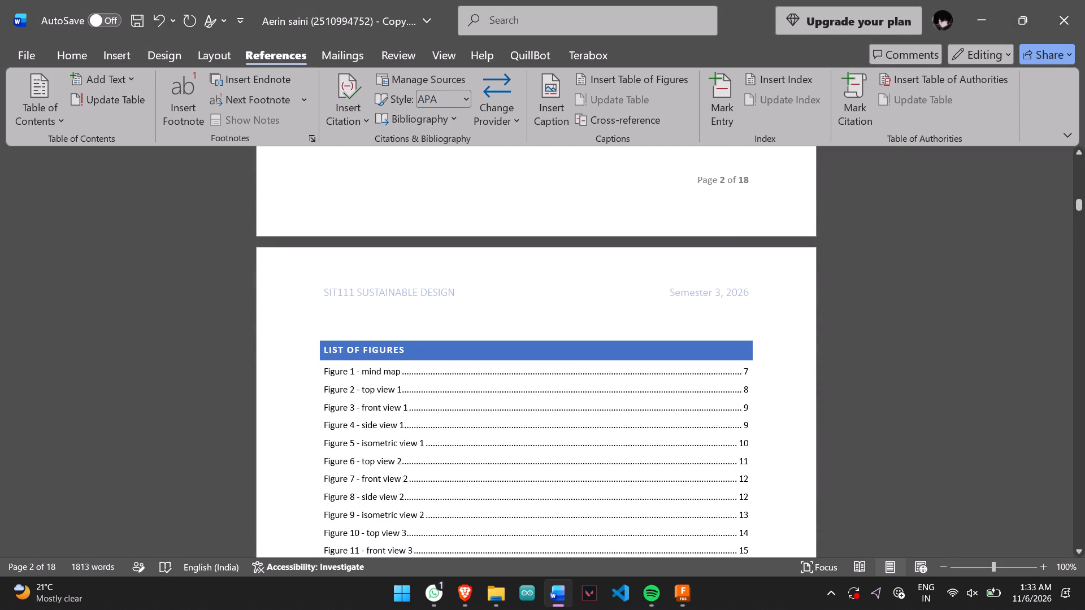
{"action": "left_click", "coordinate": [388, 373], "text": "ctrl"}
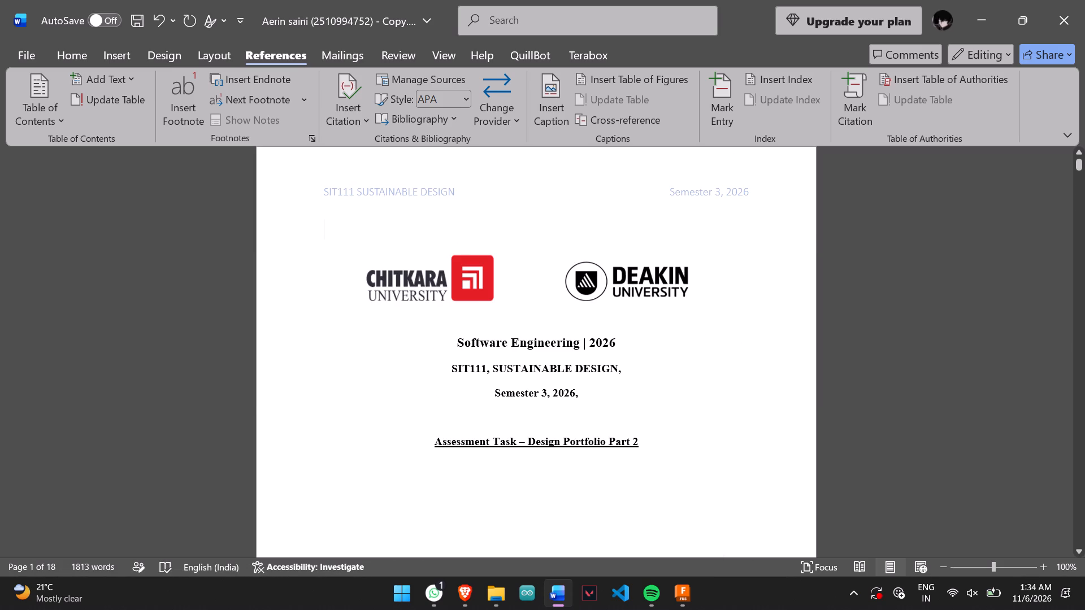
{"action": "scroll", "coordinate": [489, 408], "scroll_direction": "down", "scroll_amount": 6}
{"action": "scroll", "coordinate": [489, 408], "scroll_direction": "up", "scroll_amount": 1}
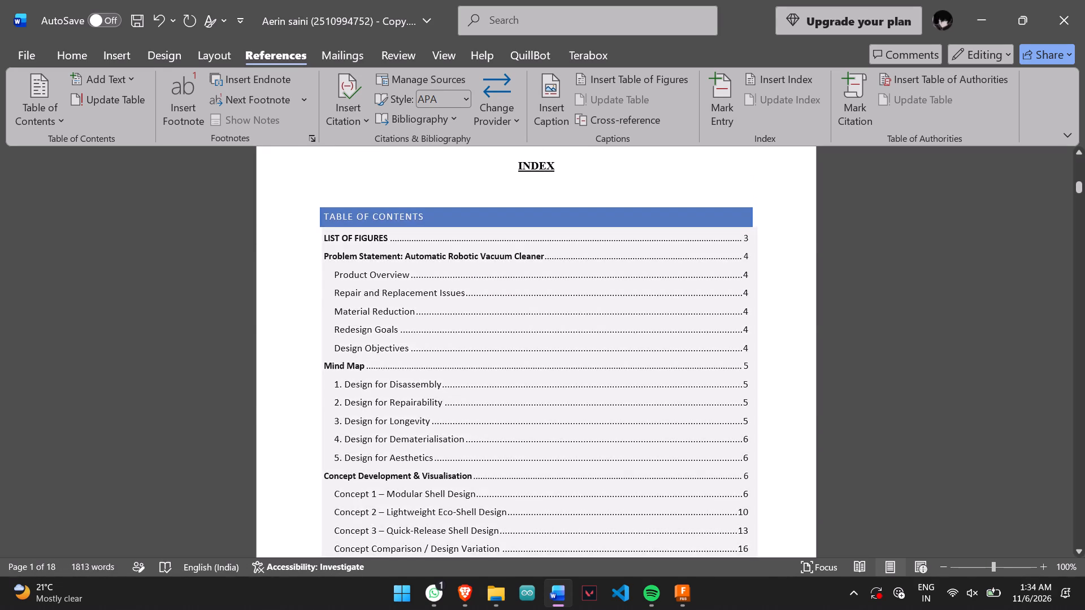
{"action": "scroll", "coordinate": [457, 347], "scroll_direction": "down", "scroll_amount": 7}
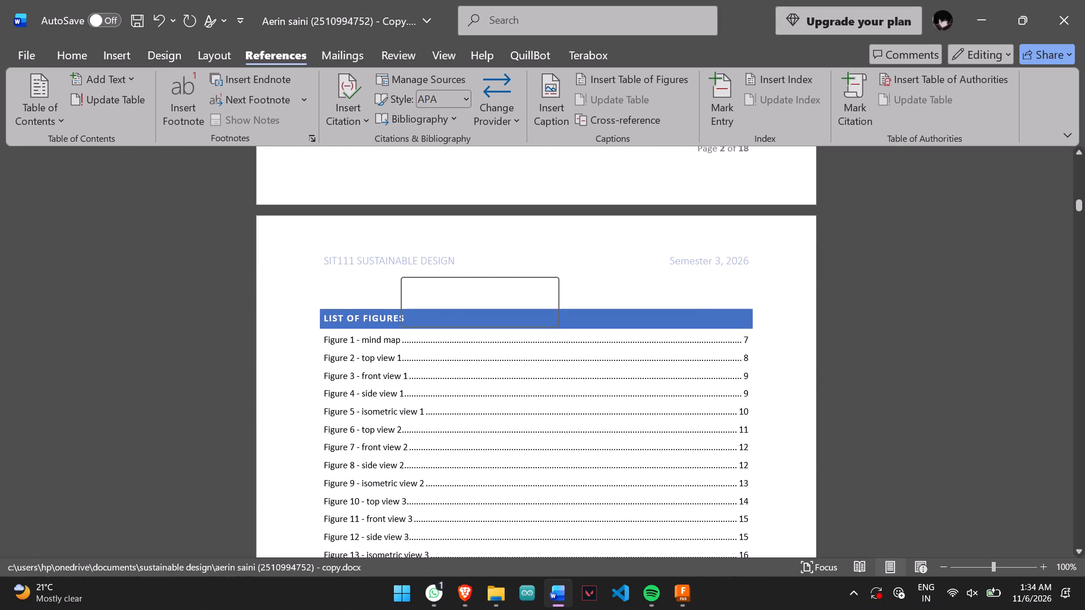
{"action": "left_click", "coordinate": [400, 337], "text": "ctrl"}
{"action": "scroll", "coordinate": [521, 412], "scroll_direction": "down", "scroll_amount": 8}
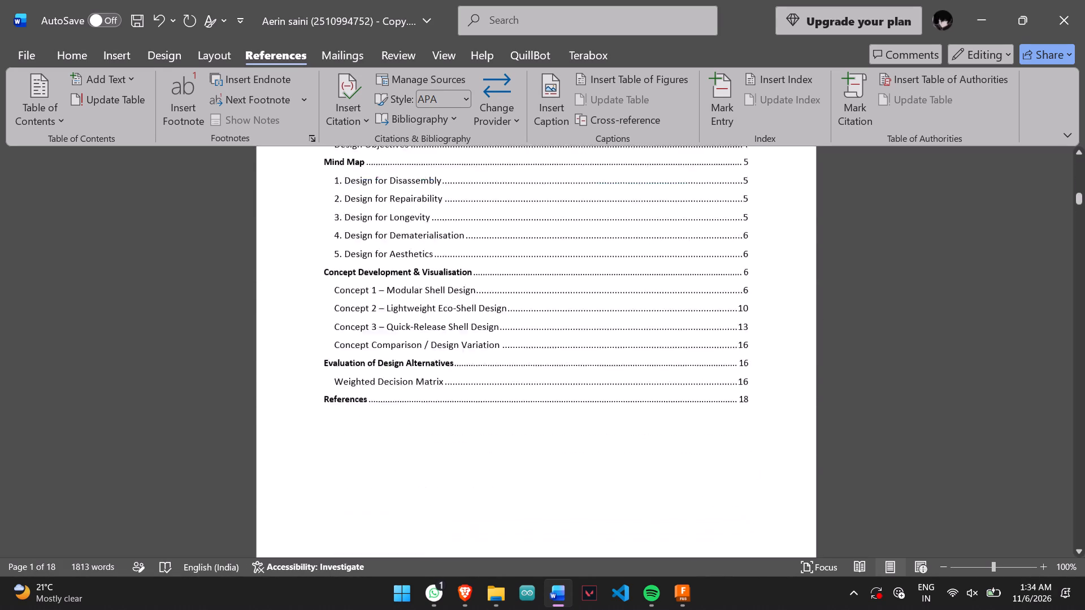
Examine the pages around the Information Sketch drawings and the Figure 1 caption, and compare them with the List of Figures.
{"action": "scroll", "coordinate": [521, 412], "scroll_direction": "down", "scroll_amount": 7}
{"action": "scroll", "coordinate": [521, 412], "scroll_direction": "up", "scroll_amount": 1}
{"action": "scroll", "coordinate": [521, 412], "scroll_direction": "down", "scroll_amount": 1}
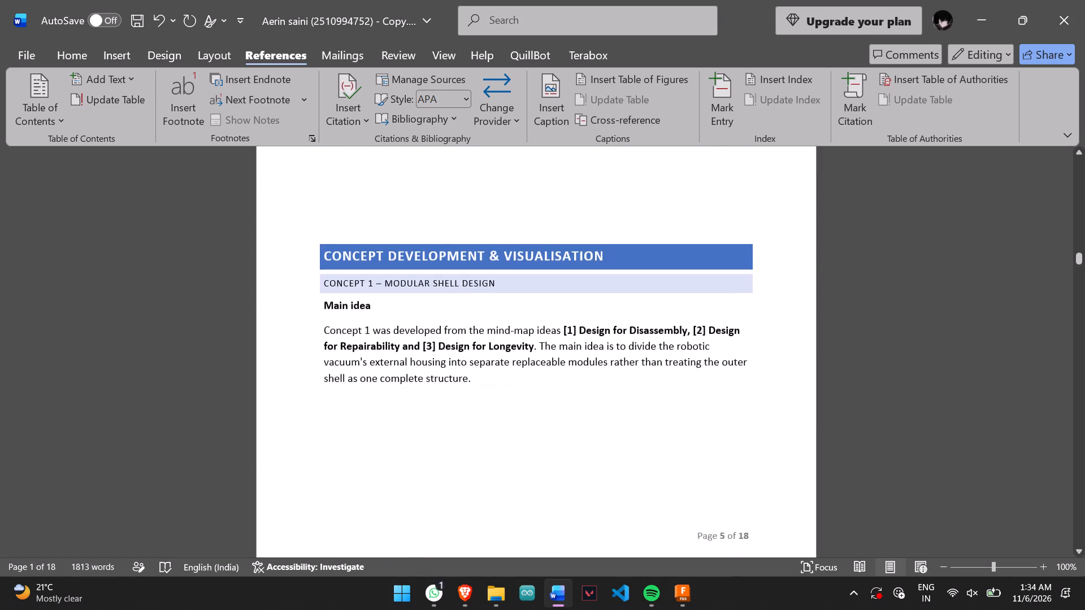
{"action": "scroll", "coordinate": [521, 412], "scroll_direction": "down", "scroll_amount": 5}
{"action": "scroll", "coordinate": [521, 412], "scroll_direction": "up", "scroll_amount": 5}
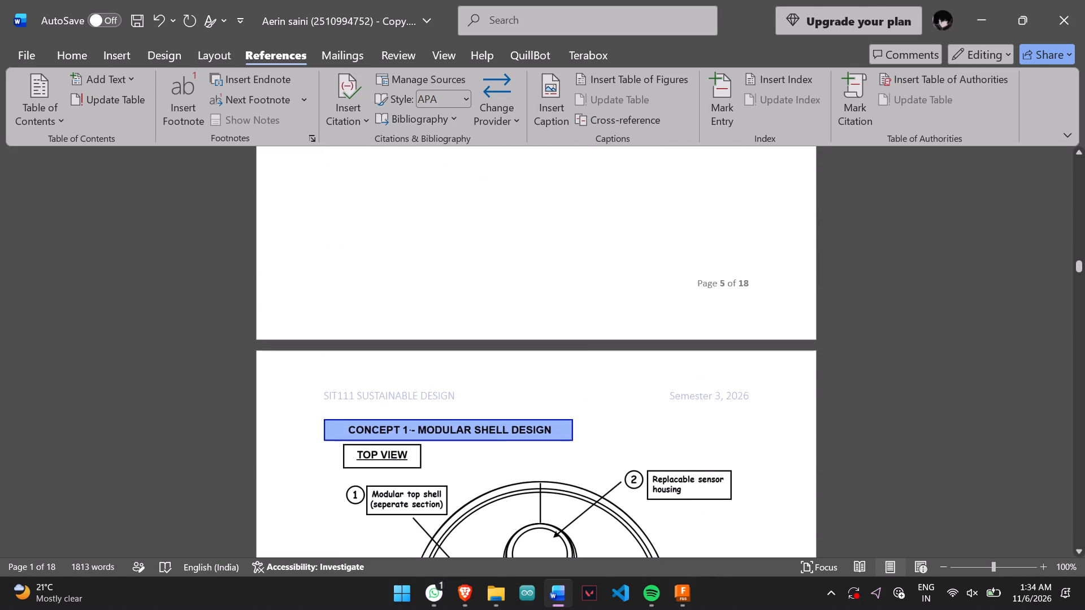
{"action": "scroll", "coordinate": [521, 412], "scroll_direction": "up", "scroll_amount": 5}
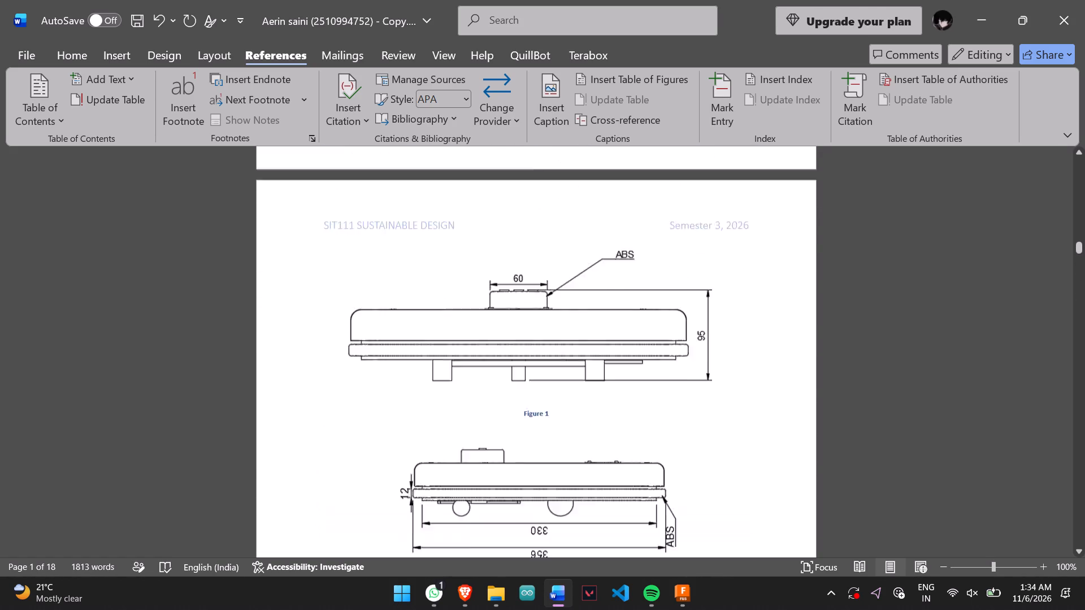
{"action": "scroll", "coordinate": [521, 412], "scroll_direction": "up", "scroll_amount": 1}
{"action": "left_click", "coordinate": [538, 514]}
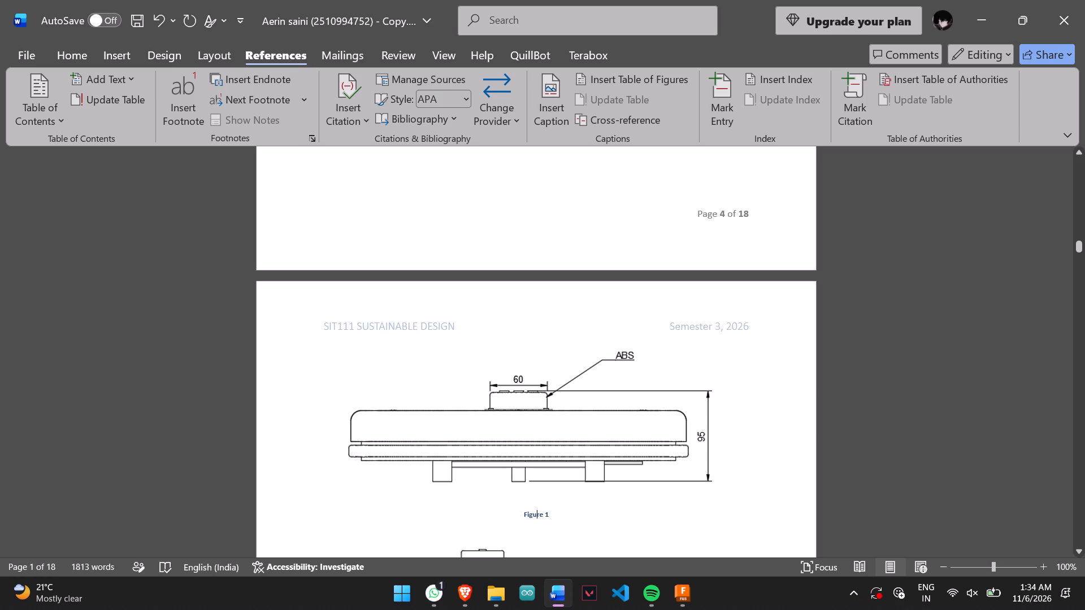
{"action": "scroll", "coordinate": [544, 515], "scroll_direction": "up", "scroll_amount": 4}
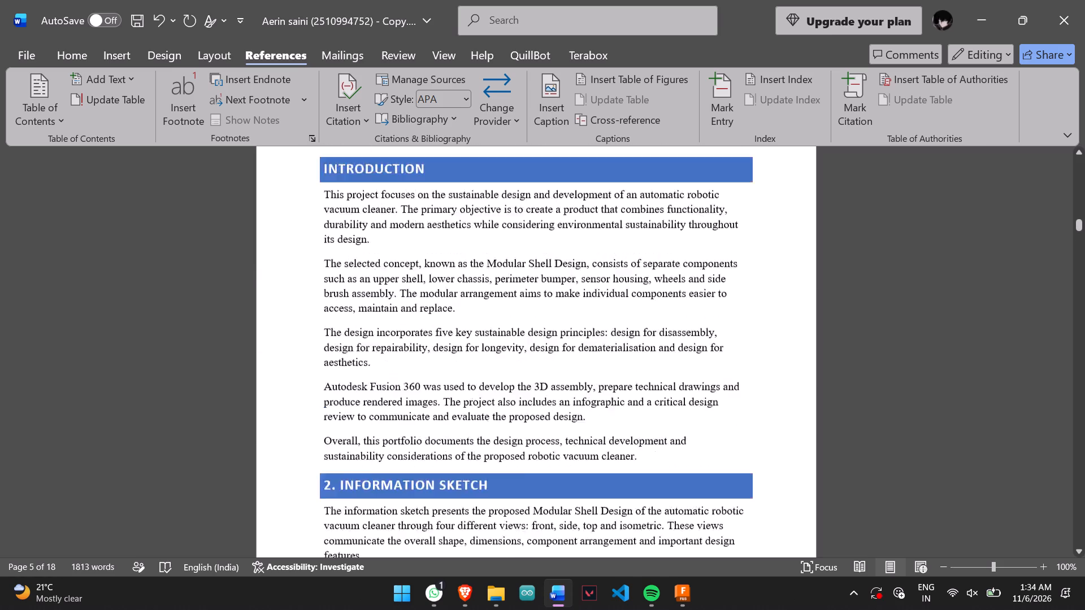
{"action": "scroll", "coordinate": [544, 515], "scroll_direction": "up", "scroll_amount": 4}
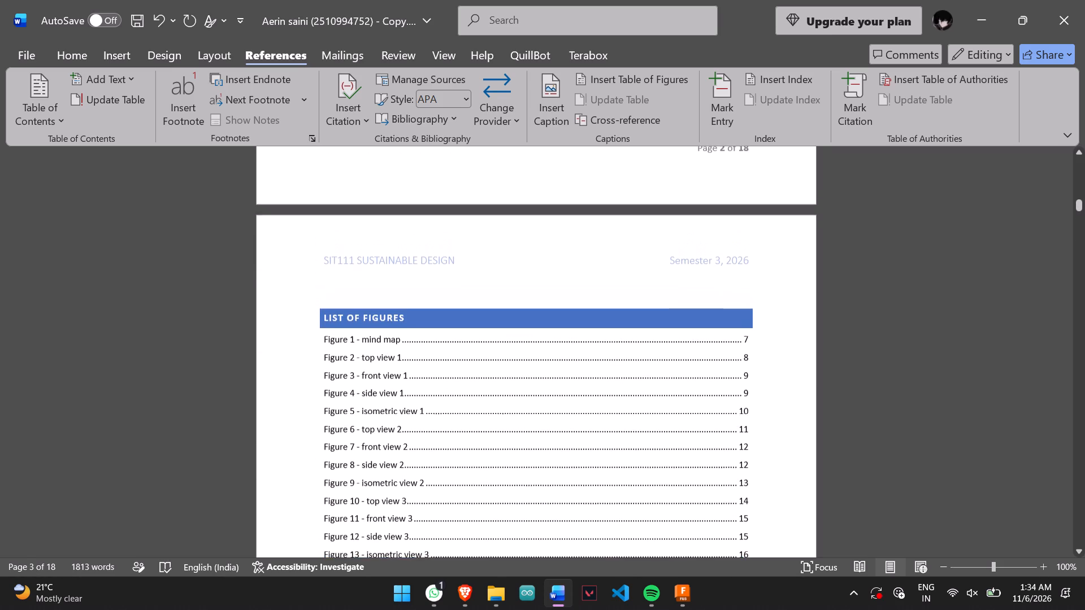
{"action": "scroll", "coordinate": [544, 515], "scroll_direction": "up", "scroll_amount": 2}
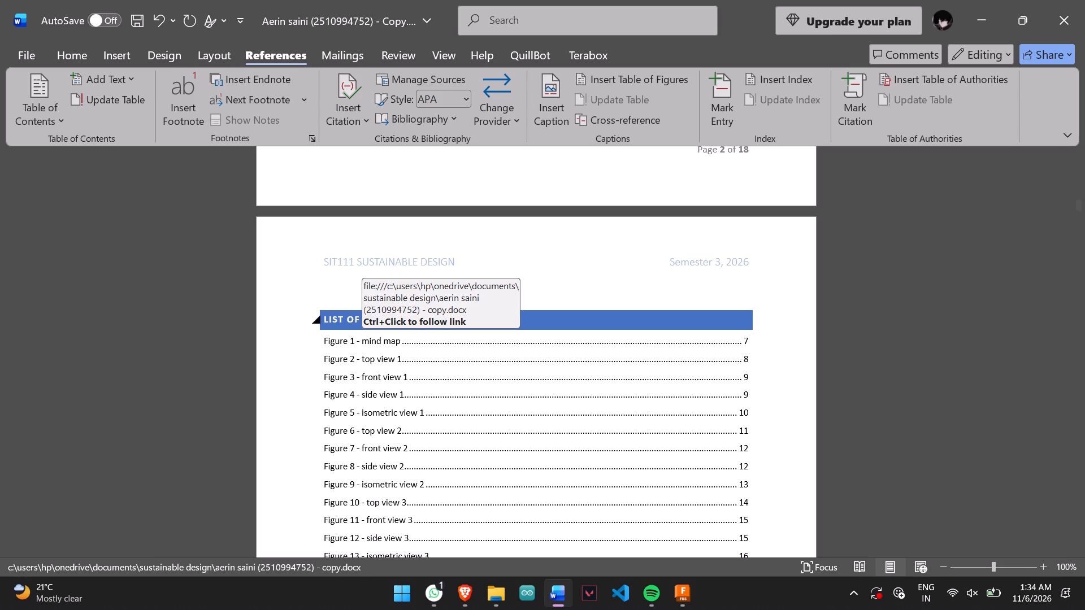
Follow the "Figure 1 - mind map" entry in the List of Figures and review the pages from its destination back to the list.
{"action": "left_click", "coordinate": [402, 341], "text": "ctrl"}
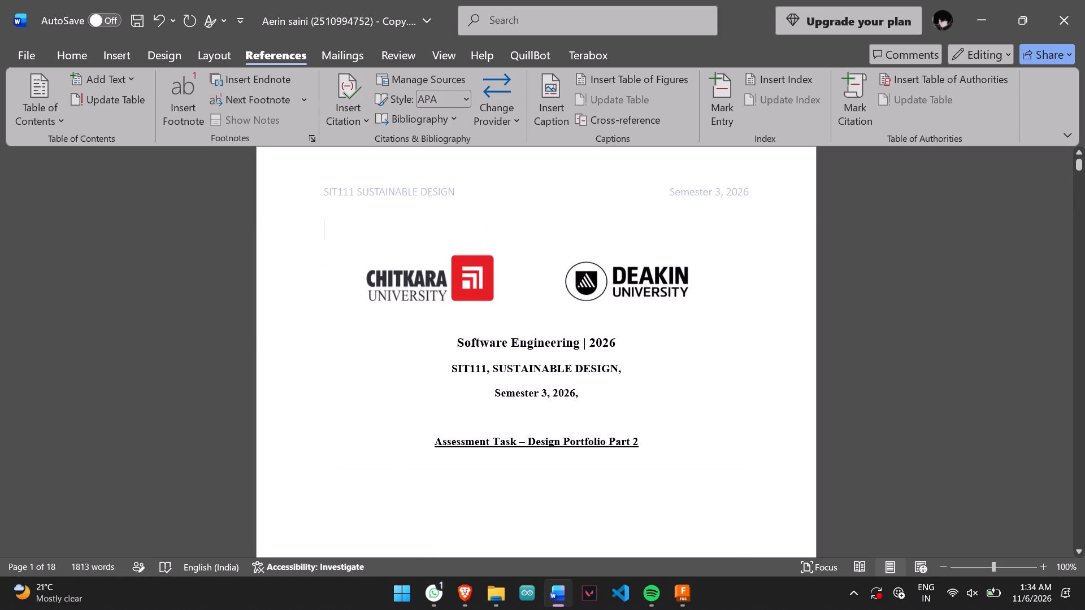
{"action": "scroll", "coordinate": [495, 394], "scroll_direction": "down", "scroll_amount": 1}
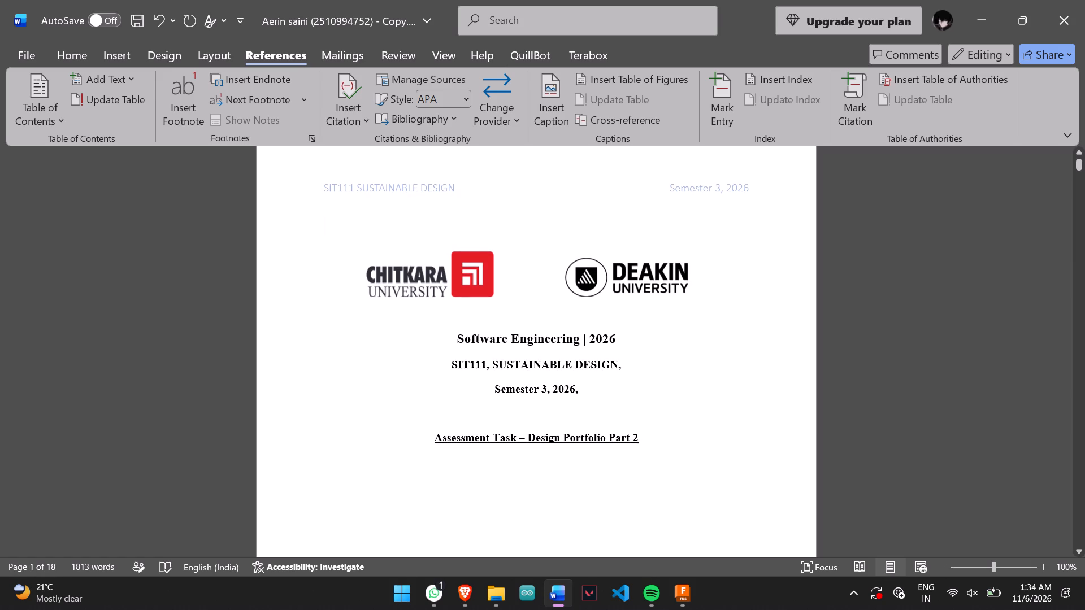
{"action": "scroll", "coordinate": [495, 394], "scroll_direction": "down", "scroll_amount": 1}
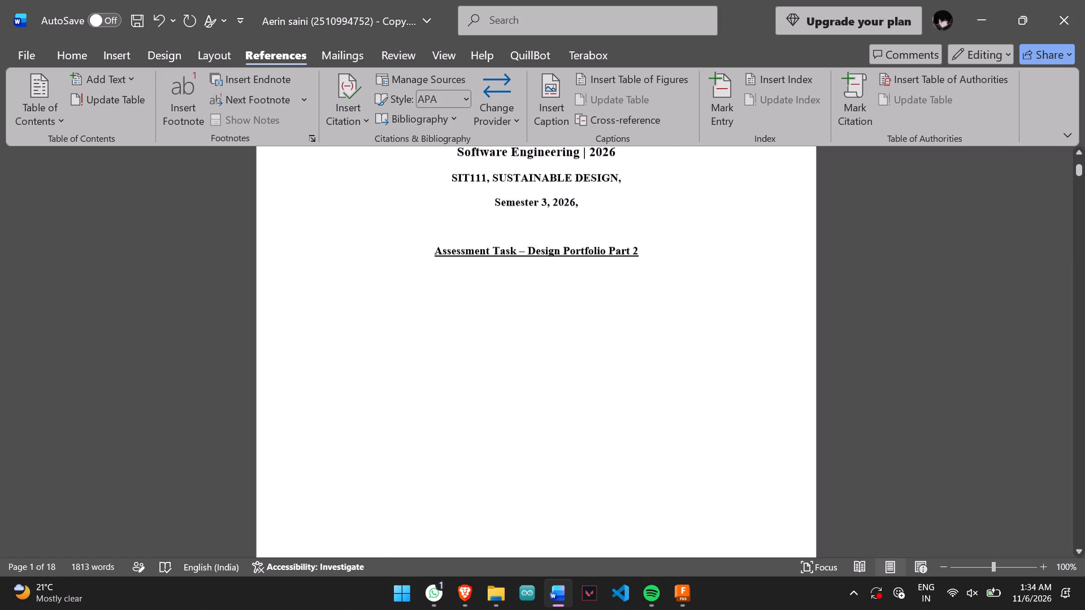
{"action": "scroll", "coordinate": [495, 394], "scroll_direction": "down", "scroll_amount": 4}
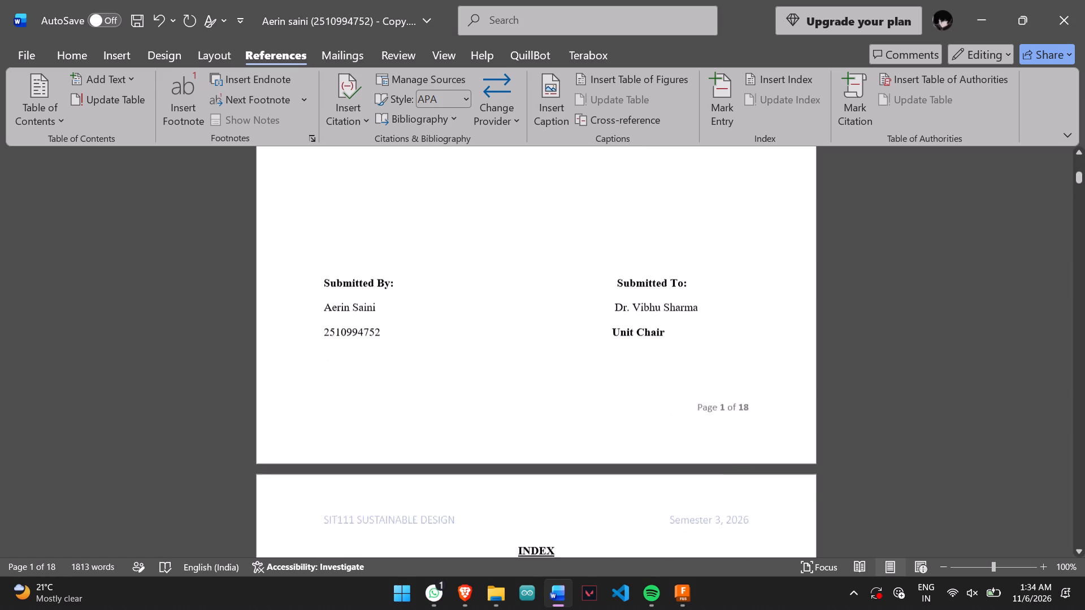
{"action": "scroll", "coordinate": [495, 394], "scroll_direction": "down", "scroll_amount": 4}
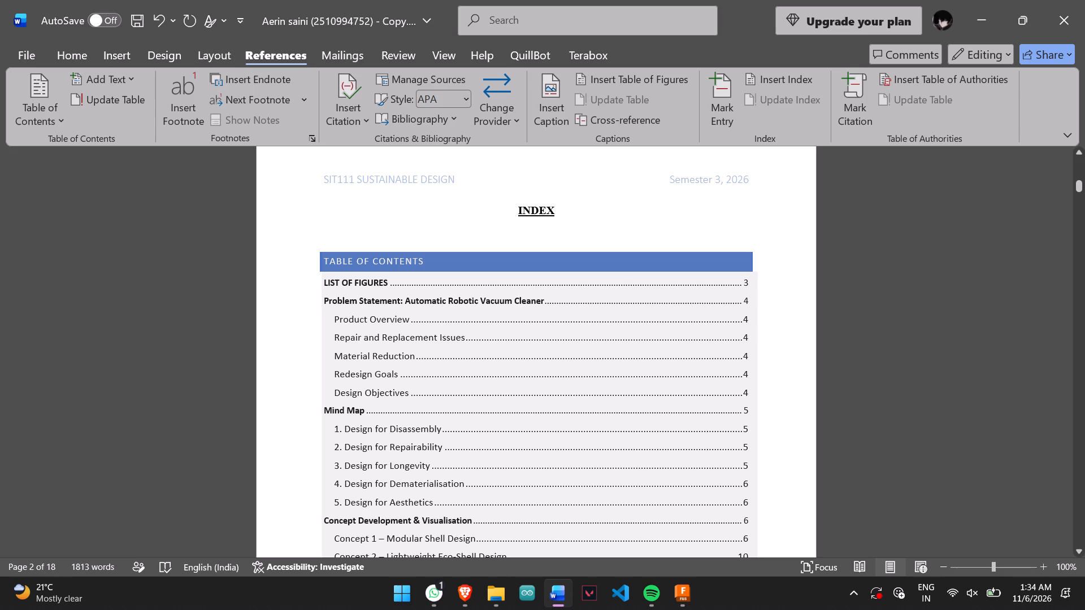
{"action": "scroll", "coordinate": [495, 394], "scroll_direction": "down", "scroll_amount": 1}
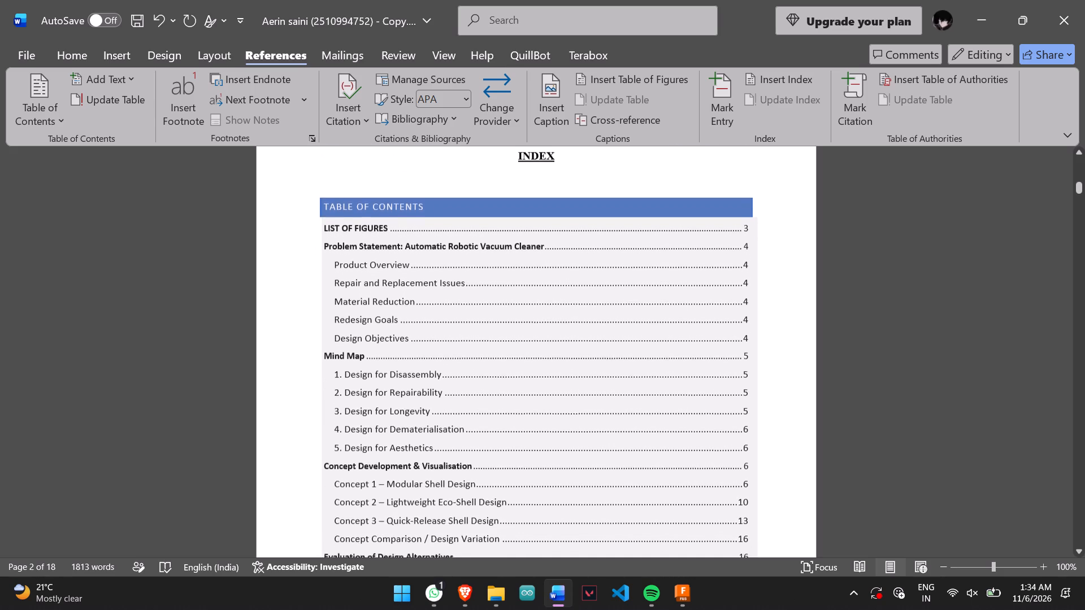
{"action": "scroll", "coordinate": [495, 394], "scroll_direction": "down", "scroll_amount": 6}
{"action": "scroll", "coordinate": [495, 394], "scroll_direction": "right", "scroll_amount": 1}
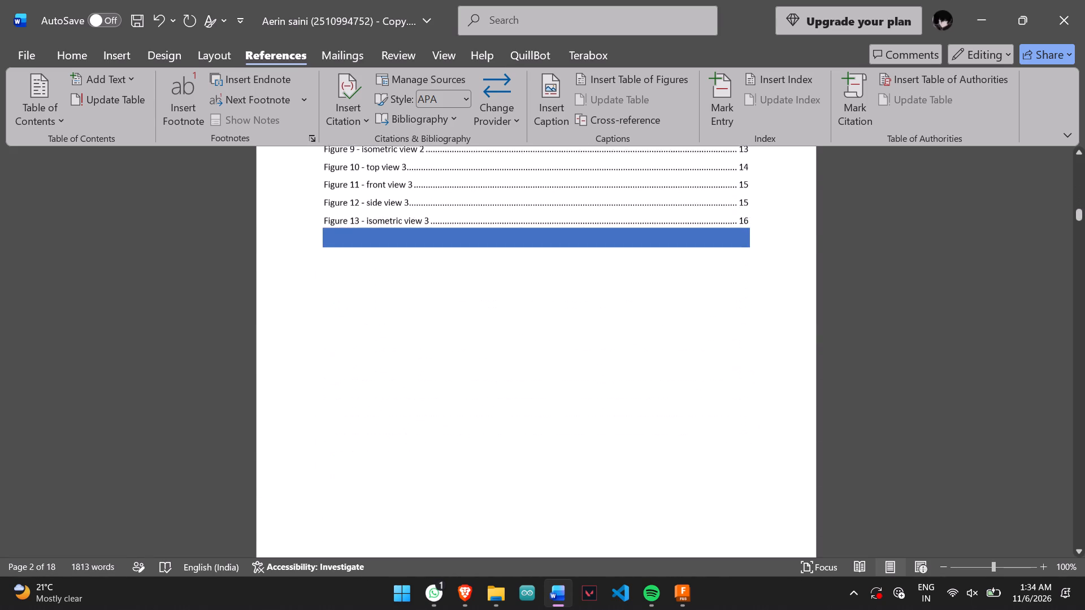
{"action": "scroll", "coordinate": [495, 394], "scroll_direction": "right", "scroll_amount": 1}
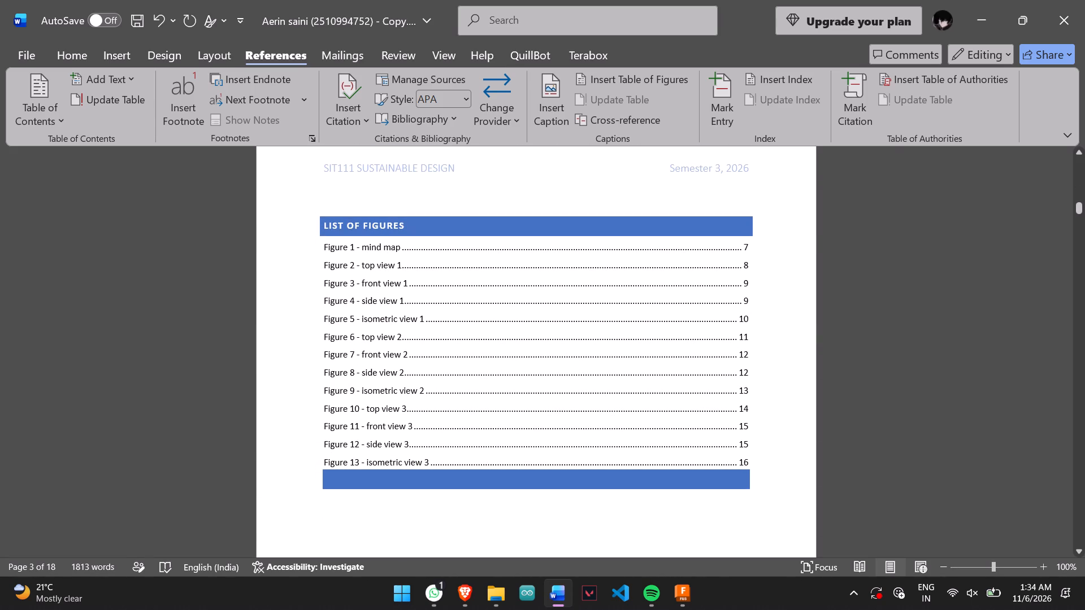
Change the "mind map" text of the Figure 1 entry in the List of Figures to "front view".
{"action": "left_click", "coordinate": [401, 252]}
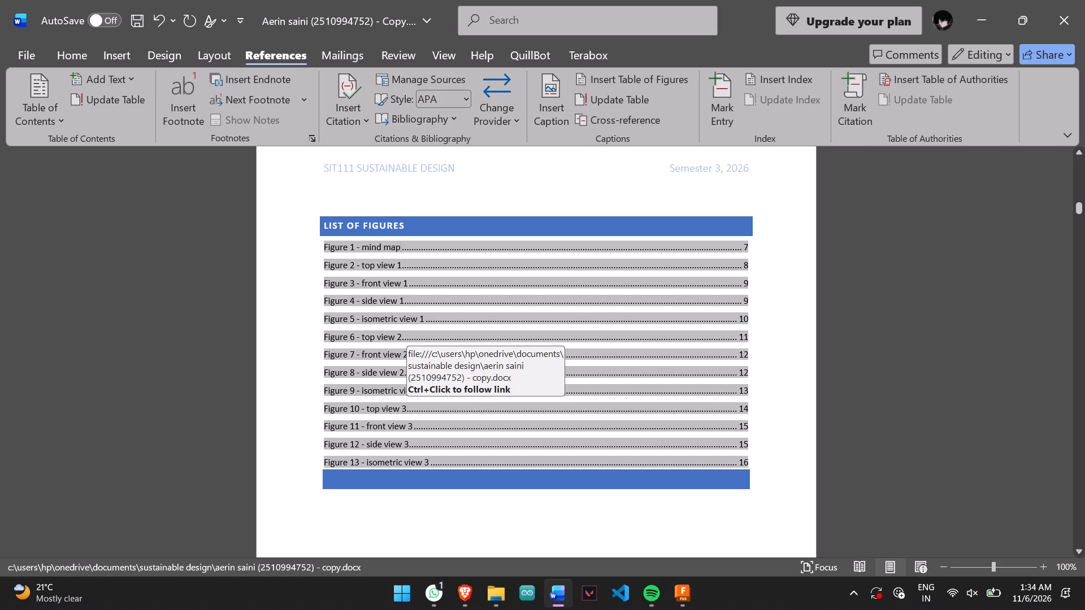
{"action": "scroll", "coordinate": [528, 400], "scroll_direction": "down", "scroll_amount": 10}
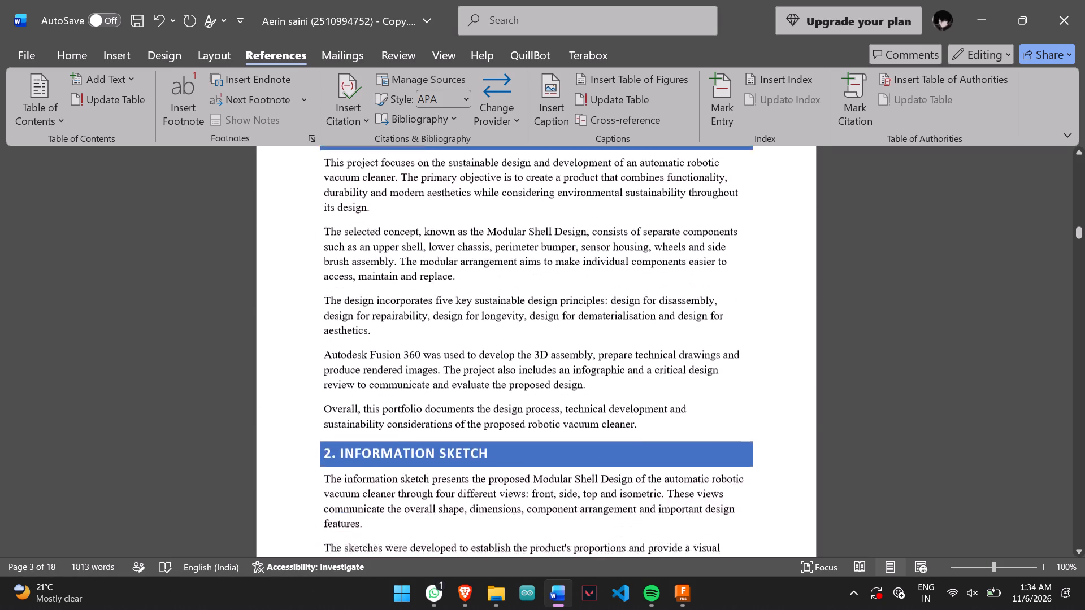
{"action": "scroll", "coordinate": [528, 400], "scroll_direction": "down", "scroll_amount": 1}
{"action": "scroll", "coordinate": [528, 400], "scroll_direction": "right", "scroll_amount": 2}
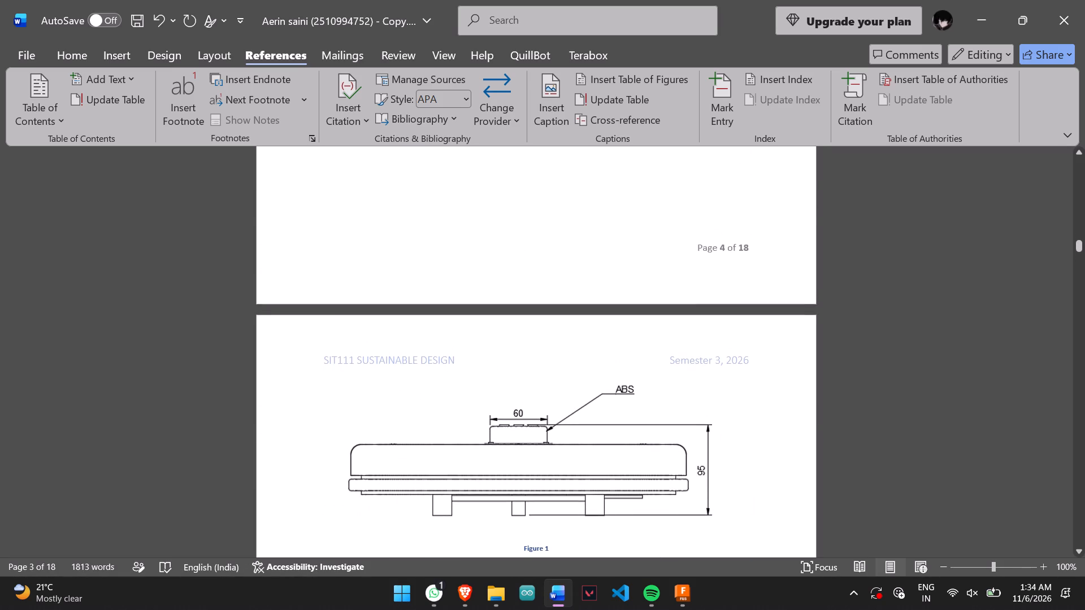
{"action": "scroll", "coordinate": [528, 400], "scroll_direction": "up", "scroll_amount": 7}
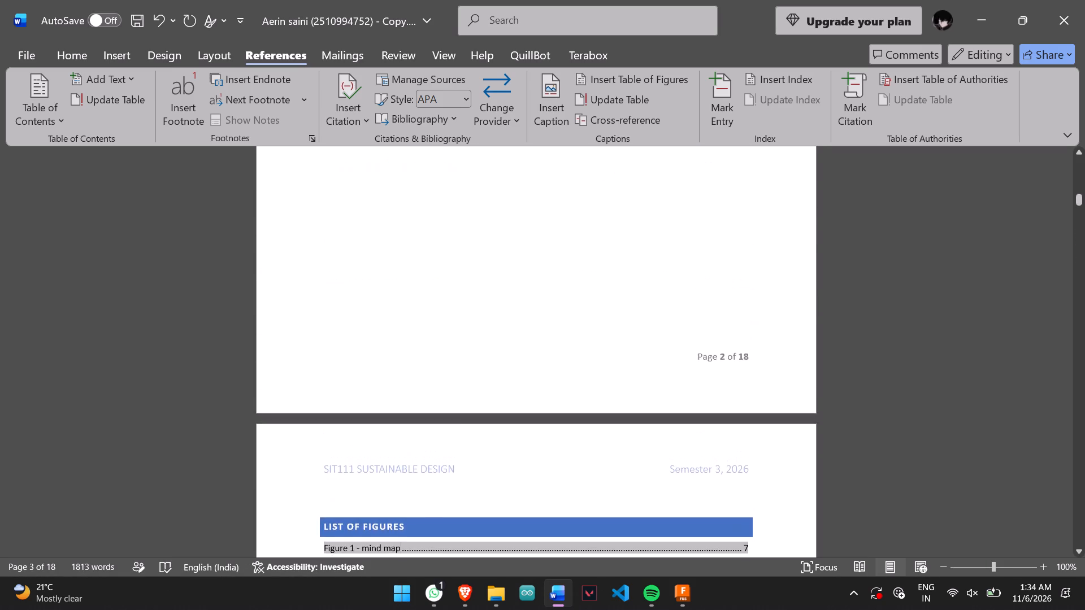
{"action": "scroll", "coordinate": [528, 400], "scroll_direction": "down", "scroll_amount": 2}
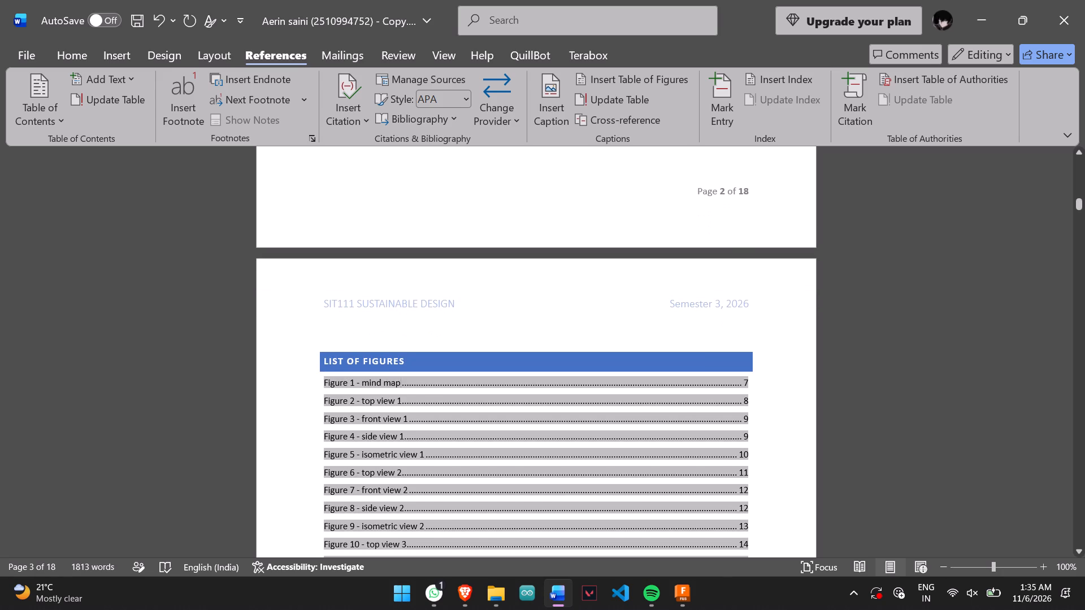
{"action": "key", "text": "ctrl+BackSpace"}
{"action": "key", "text": "ctrl+BackSpace"}
{"action": "key", "text": "space"}
{"action": "type", "text": "front"}
{"action": "key", "text": "space"}
{"action": "type", "text": "view"}
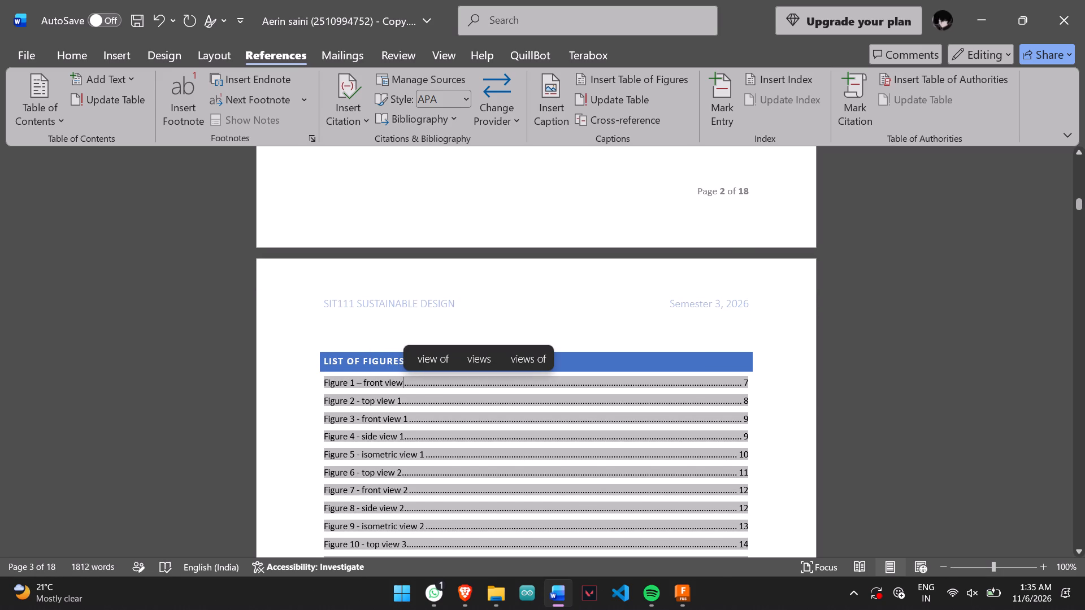
Check the Information Sketch drawings and the Figure 1 caption against the List of Figures entries.
{"action": "left_click", "coordinate": [614, 278]}
{"action": "scroll", "coordinate": [652, 373], "scroll_direction": "down", "scroll_amount": 7}
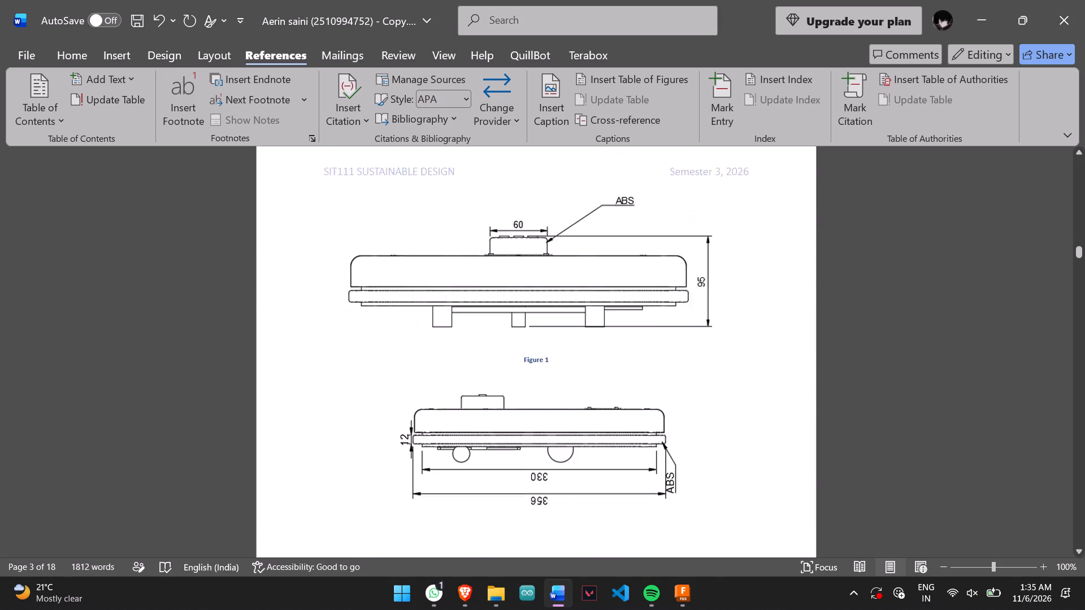
{"action": "scroll", "coordinate": [652, 373], "scroll_direction": "down", "scroll_amount": 3}
{"action": "scroll", "coordinate": [652, 373], "scroll_direction": "up", "scroll_amount": 2}
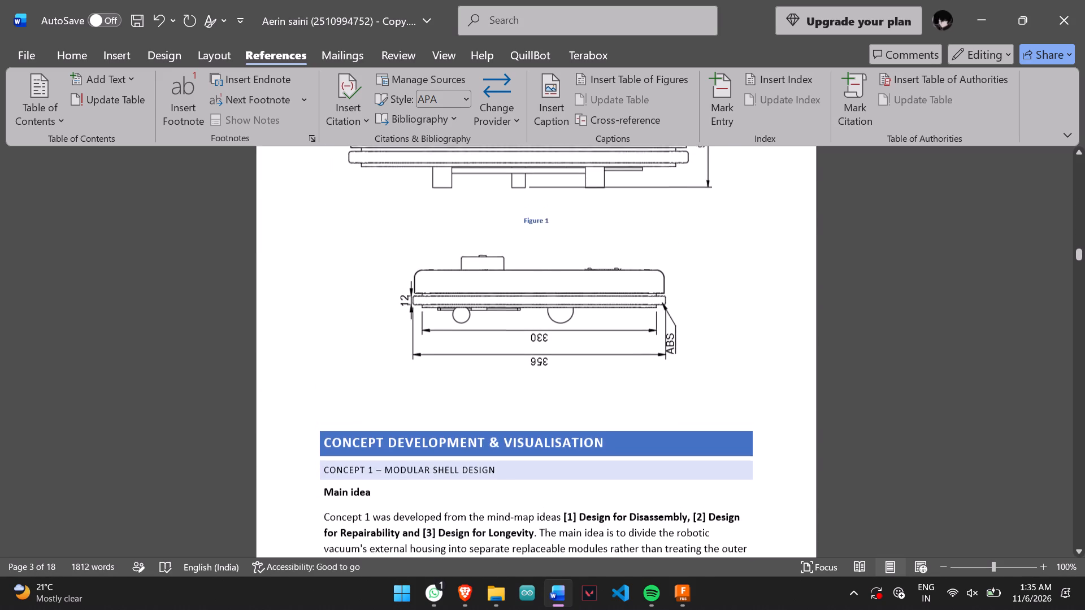
{"action": "scroll", "coordinate": [652, 373], "scroll_direction": "up", "scroll_amount": 2}
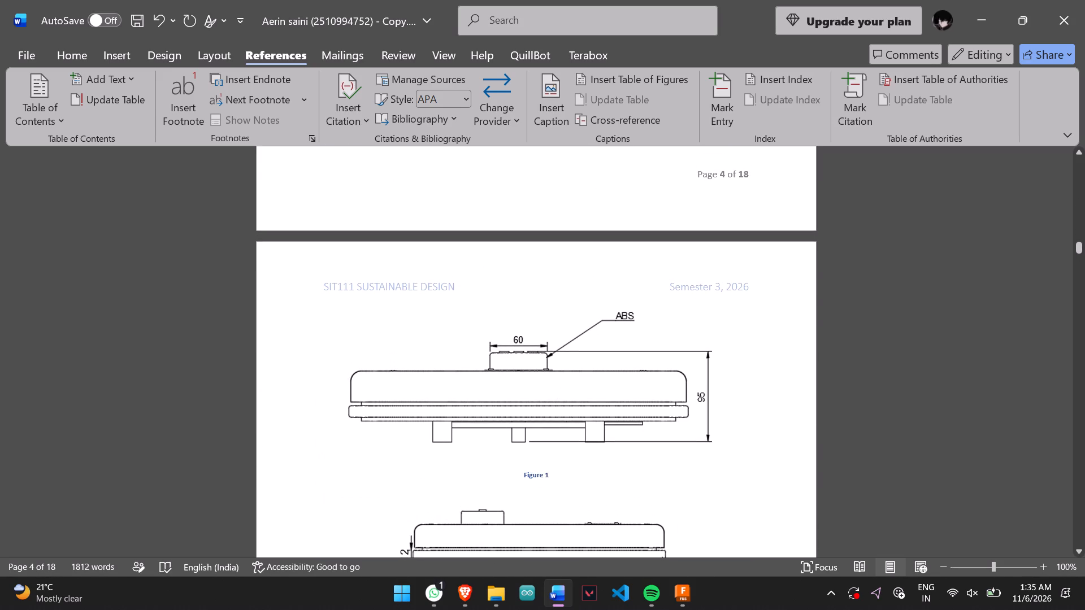
{"action": "scroll", "coordinate": [611, 367], "scroll_direction": "up", "scroll_amount": 12}
{"action": "scroll", "coordinate": [611, 367], "scroll_direction": "down", "scroll_amount": 1}
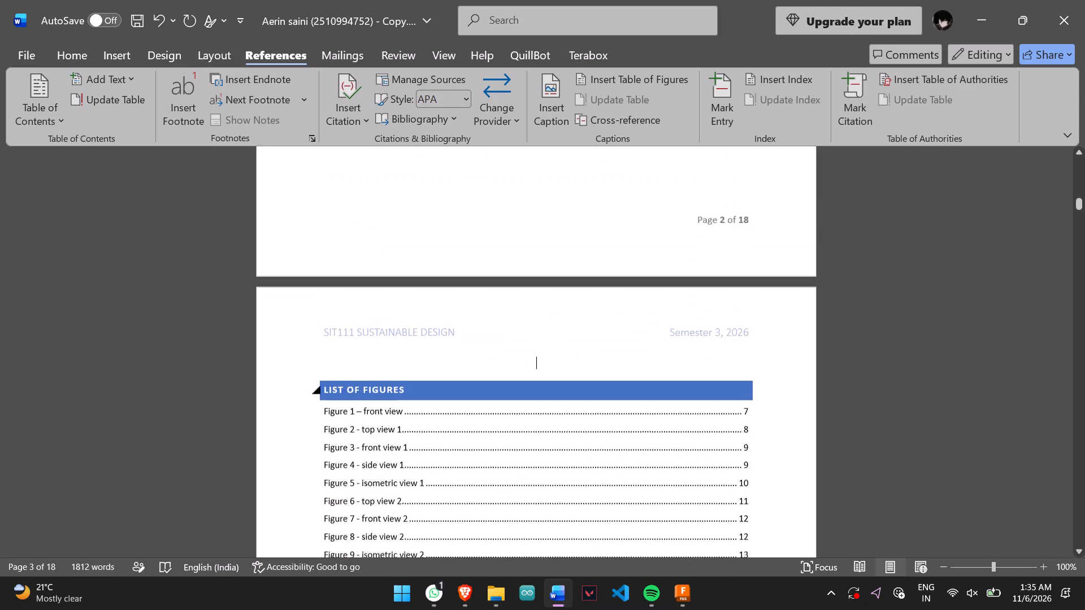
{"action": "scroll", "coordinate": [611, 367], "scroll_direction": "down", "scroll_amount": 1}
Open the caption settings from the List of Figures heading and look through the AutoCaption object types.
{"action": "left_click", "coordinate": [463, 277]}
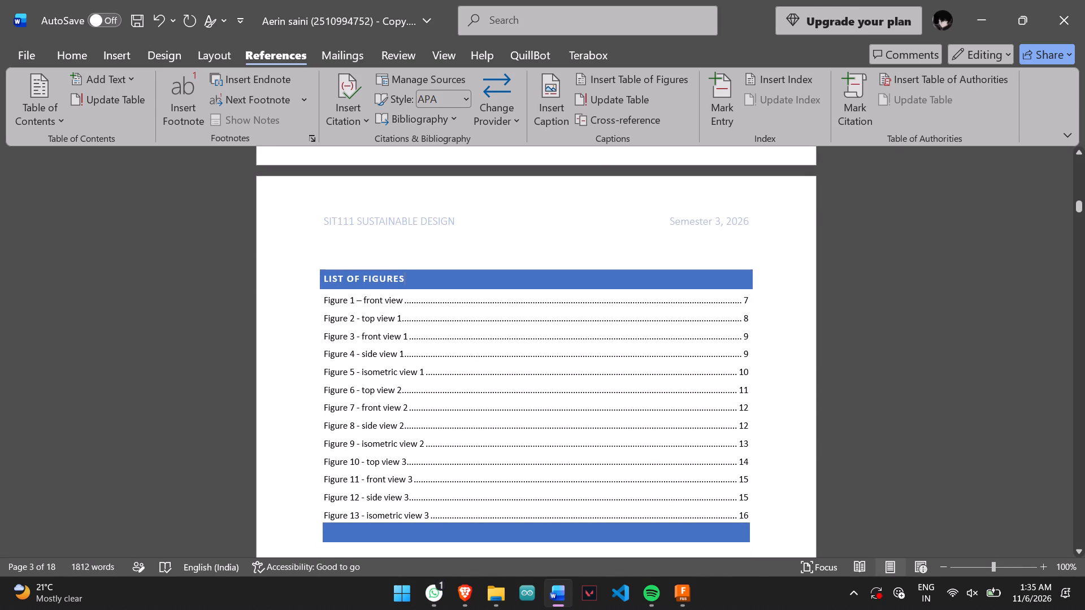
{"action": "left_click", "coordinate": [564, 104]}
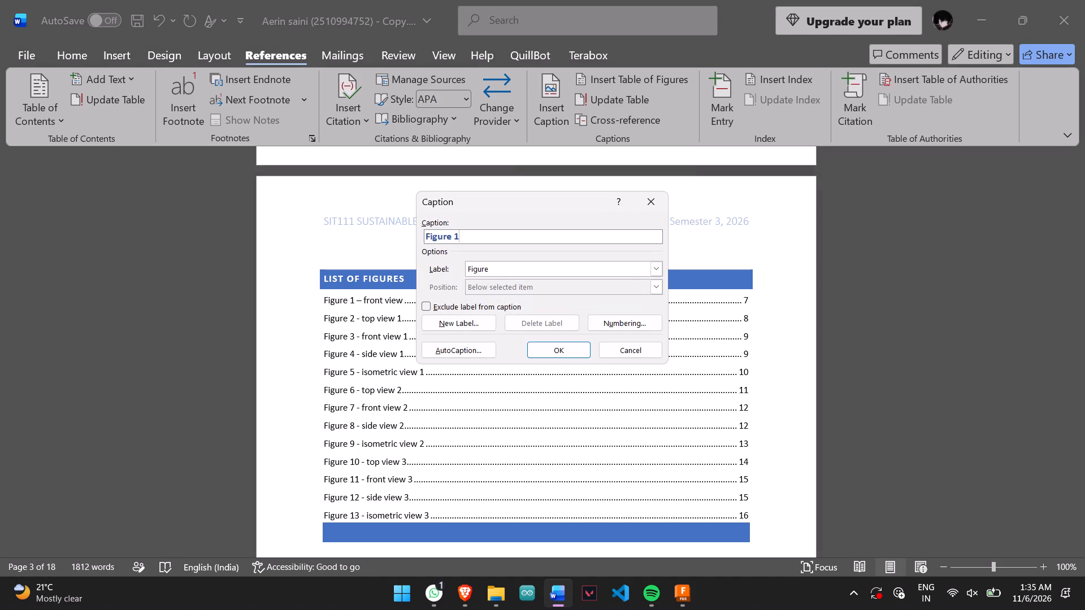
{"action": "left_click", "coordinate": [654, 287]}
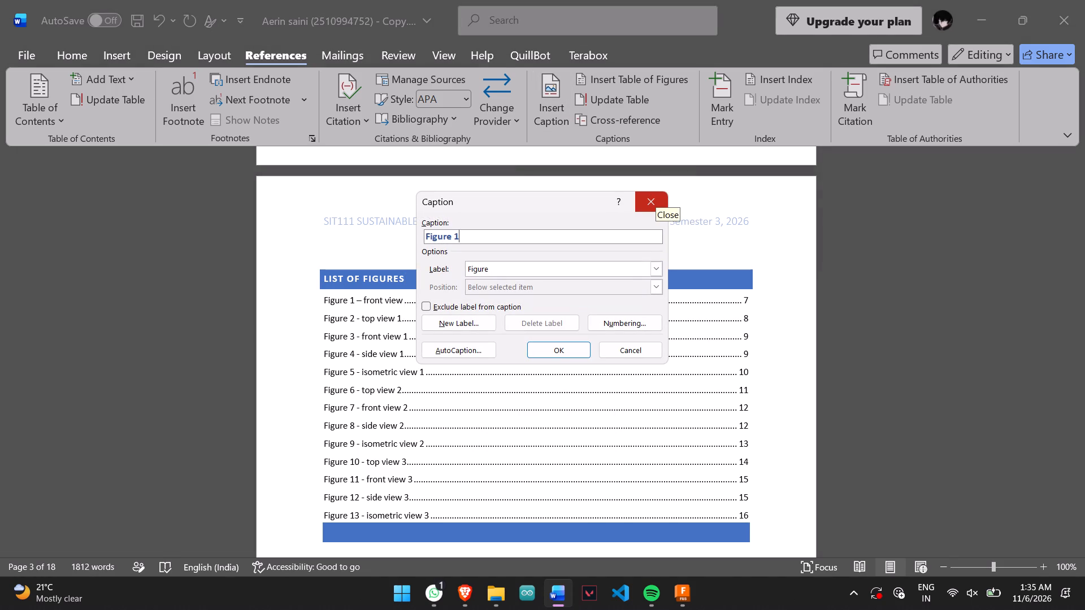
{"action": "left_click", "coordinate": [481, 345]}
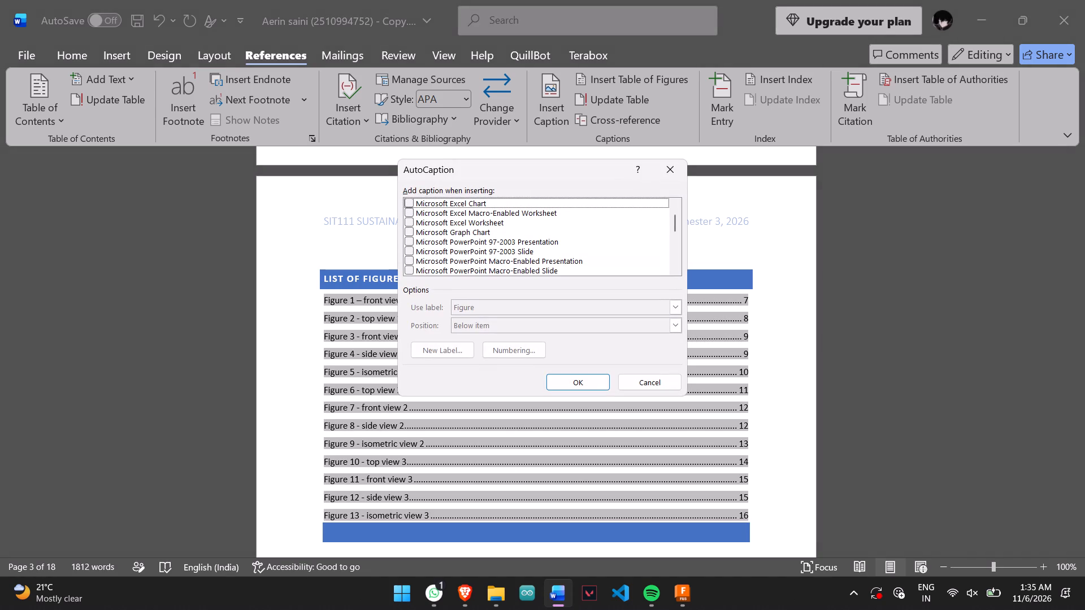
{"action": "scroll", "coordinate": [500, 239], "scroll_direction": "down", "scroll_amount": 4}
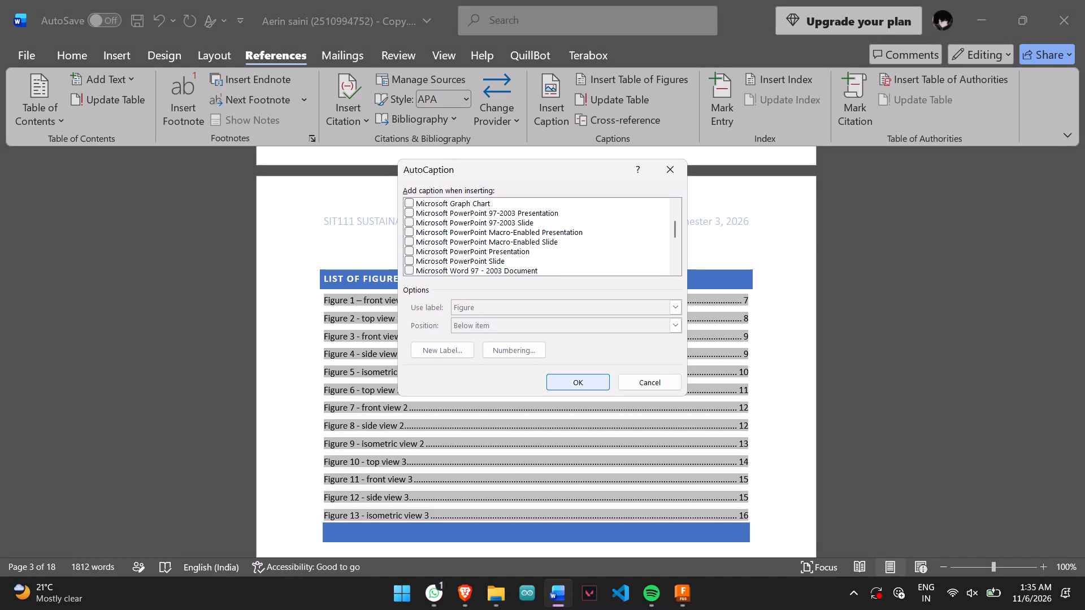
{"action": "left_click", "coordinate": [585, 383]}
Follow the Figure 1 and Figure 2 entries in the List of Figures and examine where each one leads.
{"action": "left_click", "coordinate": [392, 303], "text": "ctrl"}
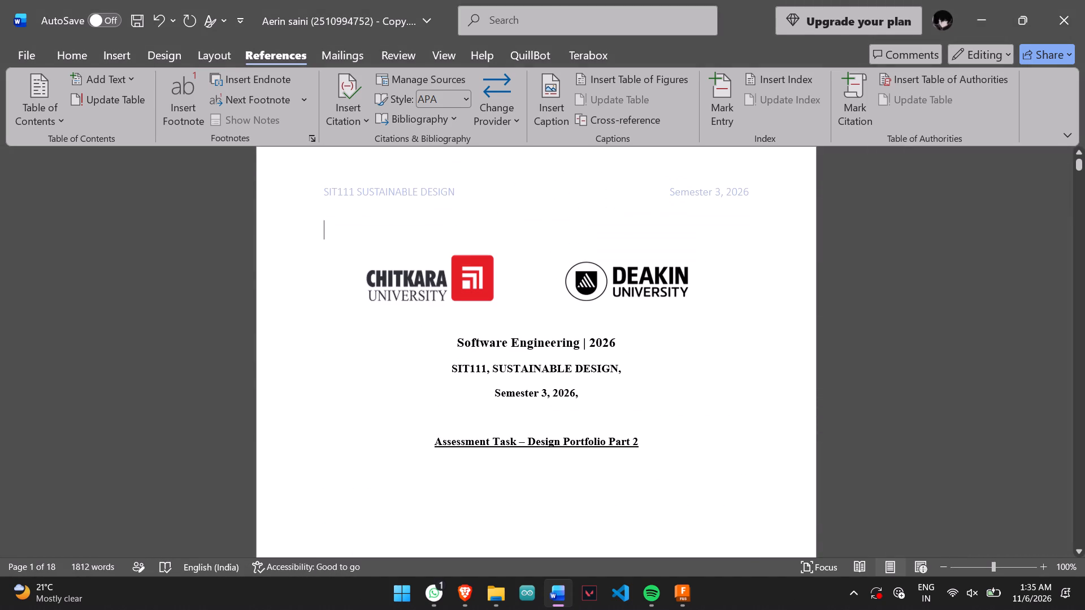
{"action": "scroll", "coordinate": [506, 429], "scroll_direction": "down", "scroll_amount": 10}
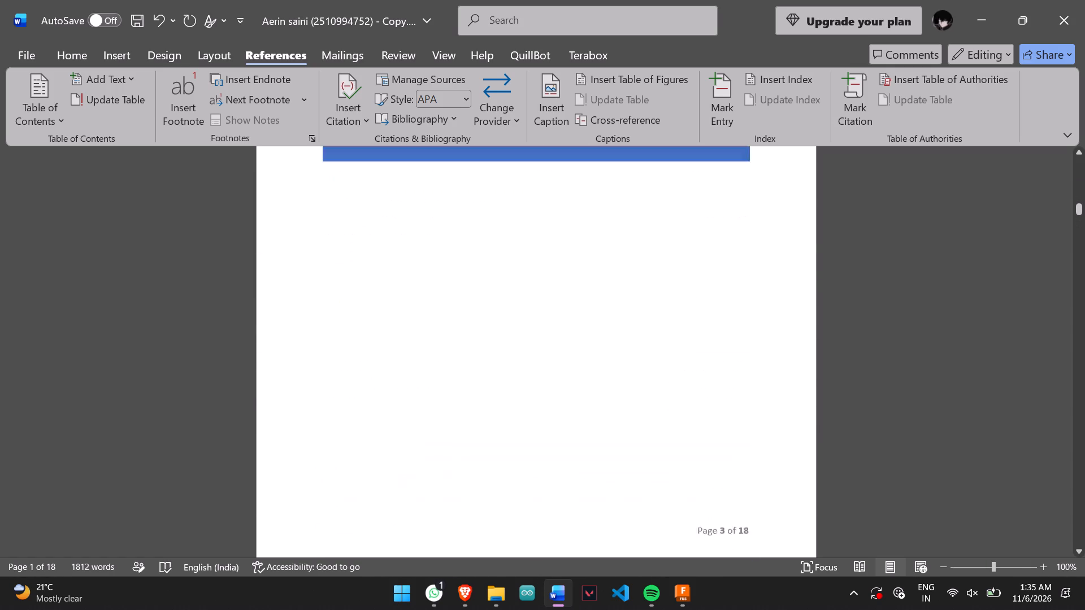
{"action": "scroll", "coordinate": [506, 429], "scroll_direction": "down", "scroll_amount": 1}
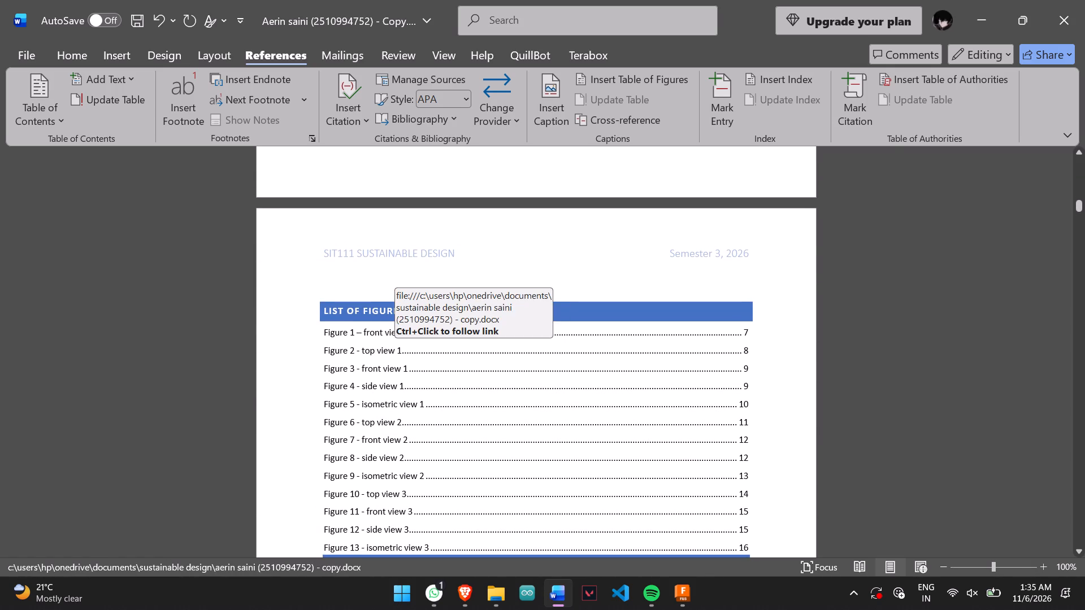
{"action": "left_click", "coordinate": [390, 354], "text": "ctrl"}
{"action": "scroll", "coordinate": [460, 376], "scroll_direction": "up", "scroll_amount": 3}
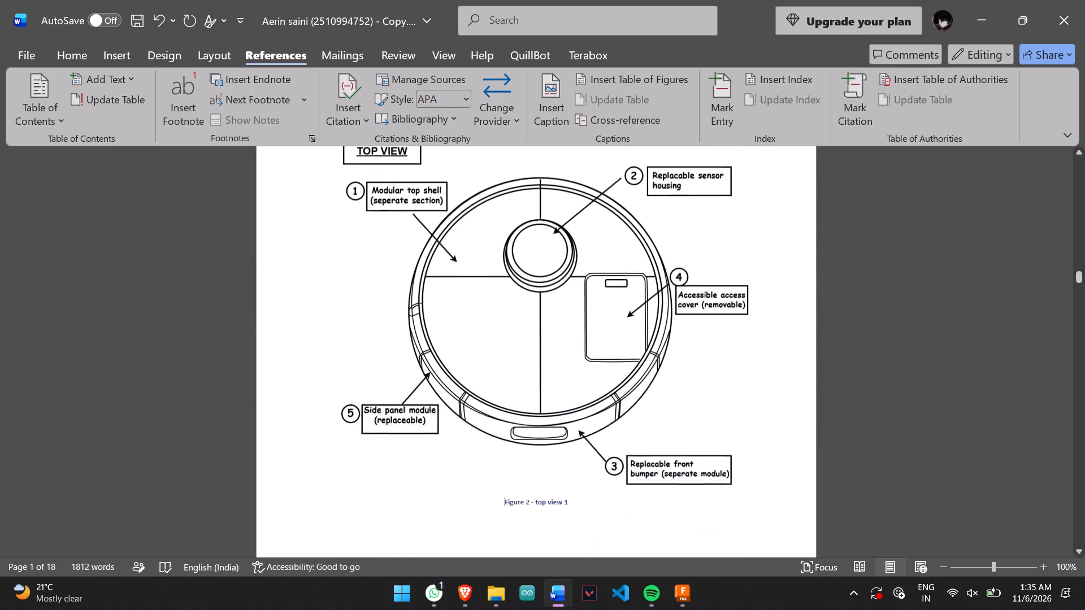
{"action": "scroll", "coordinate": [460, 376], "scroll_direction": "up", "scroll_amount": 3}
{"action": "scroll", "coordinate": [460, 376], "scroll_direction": "right", "scroll_amount": 1}
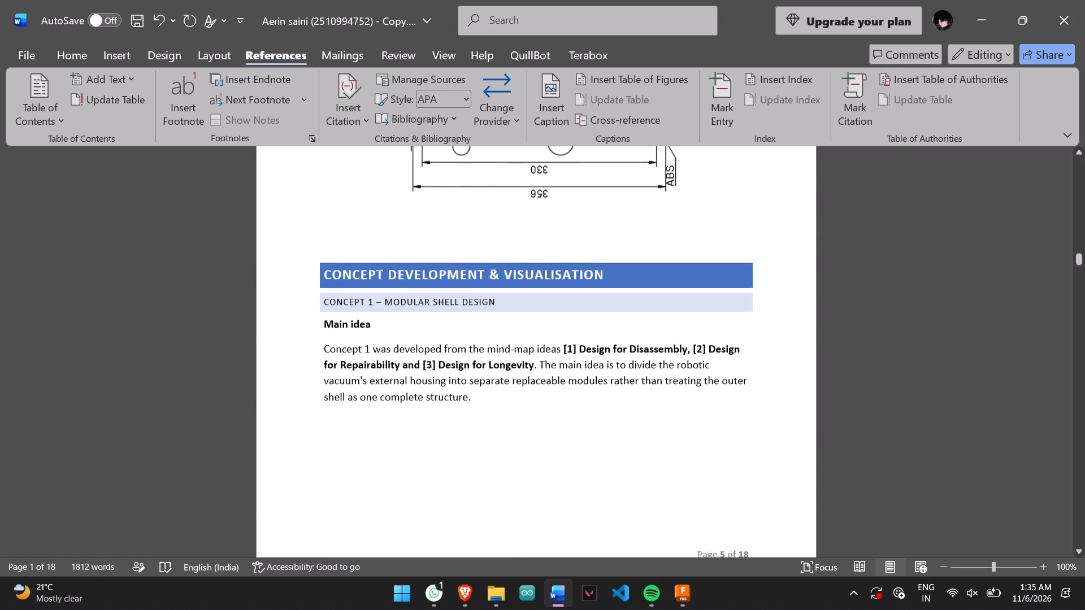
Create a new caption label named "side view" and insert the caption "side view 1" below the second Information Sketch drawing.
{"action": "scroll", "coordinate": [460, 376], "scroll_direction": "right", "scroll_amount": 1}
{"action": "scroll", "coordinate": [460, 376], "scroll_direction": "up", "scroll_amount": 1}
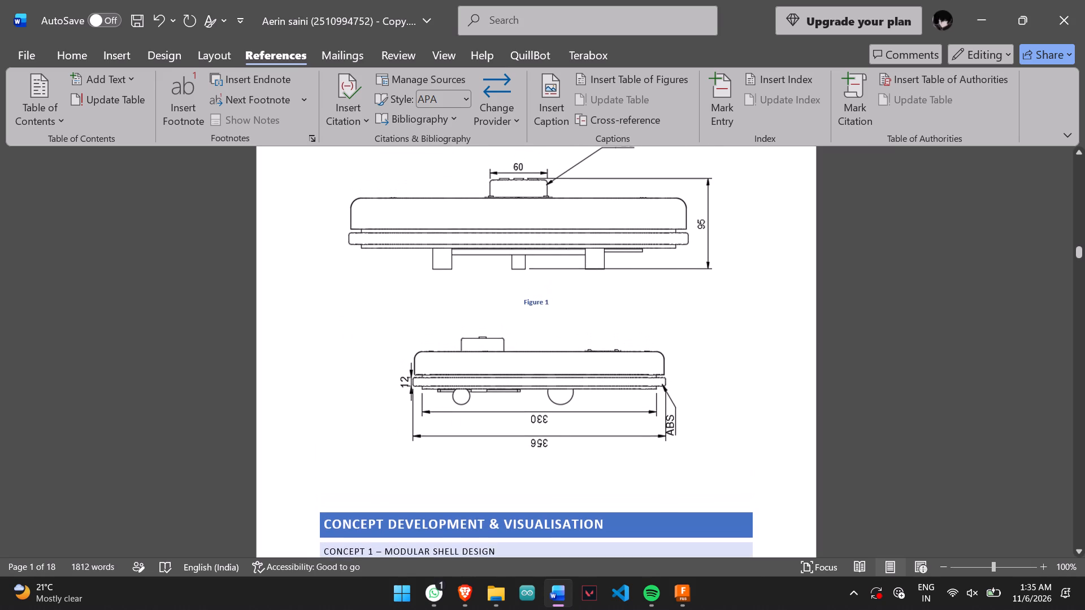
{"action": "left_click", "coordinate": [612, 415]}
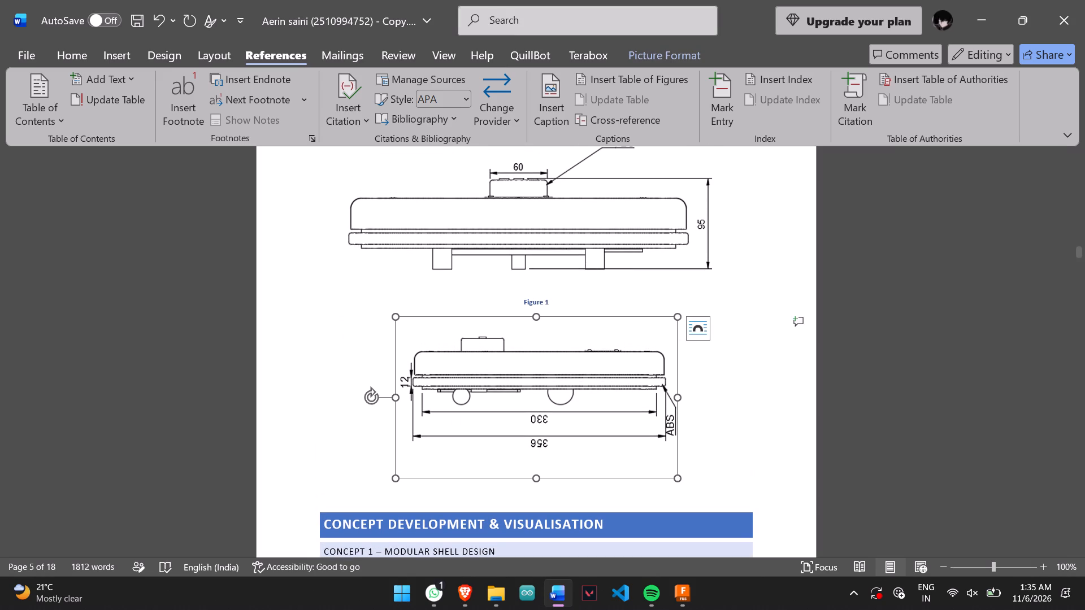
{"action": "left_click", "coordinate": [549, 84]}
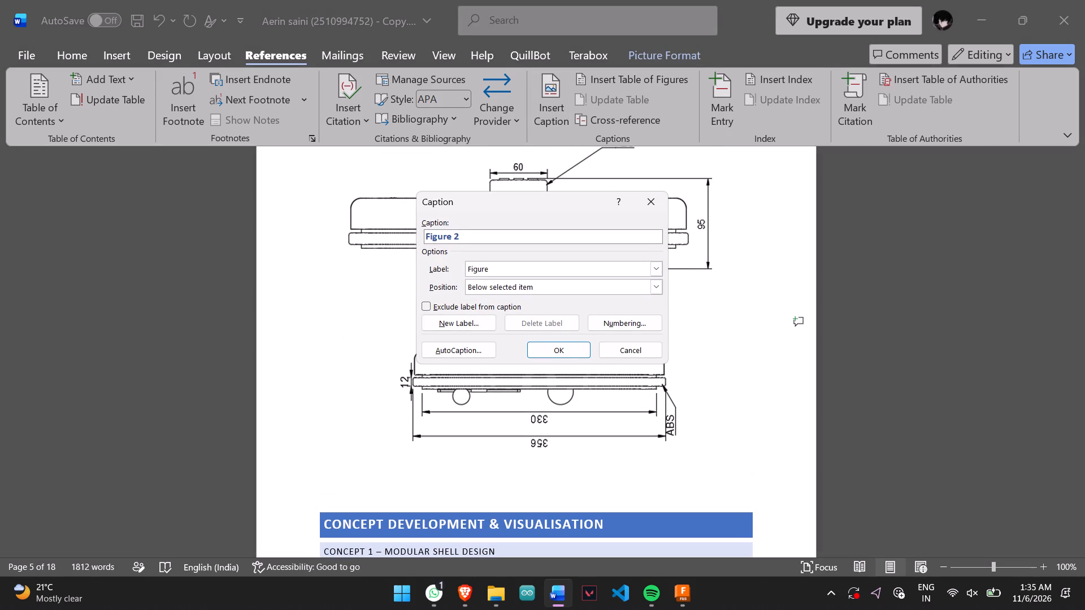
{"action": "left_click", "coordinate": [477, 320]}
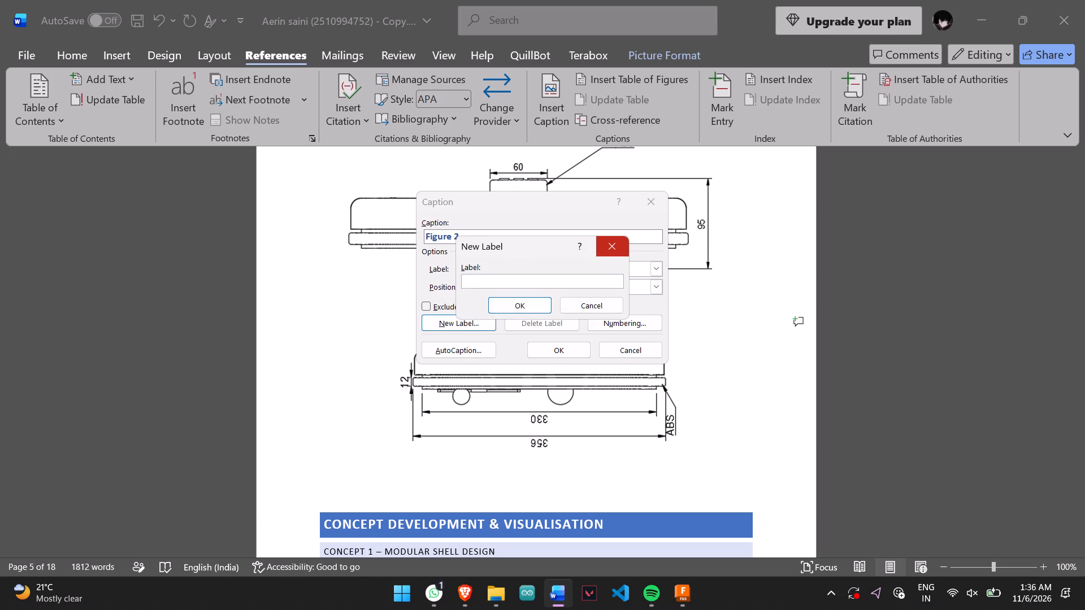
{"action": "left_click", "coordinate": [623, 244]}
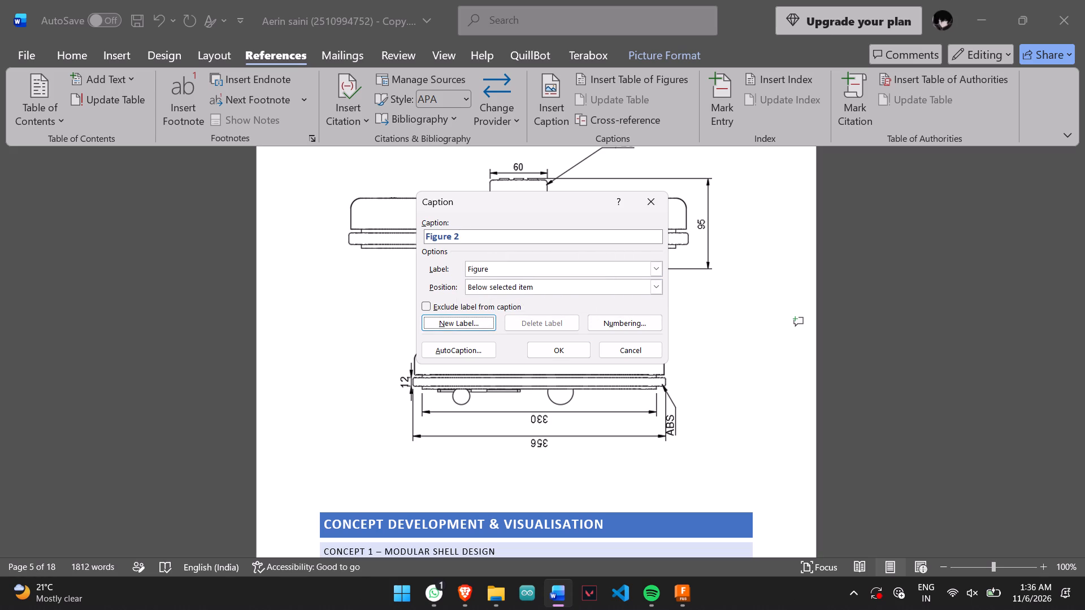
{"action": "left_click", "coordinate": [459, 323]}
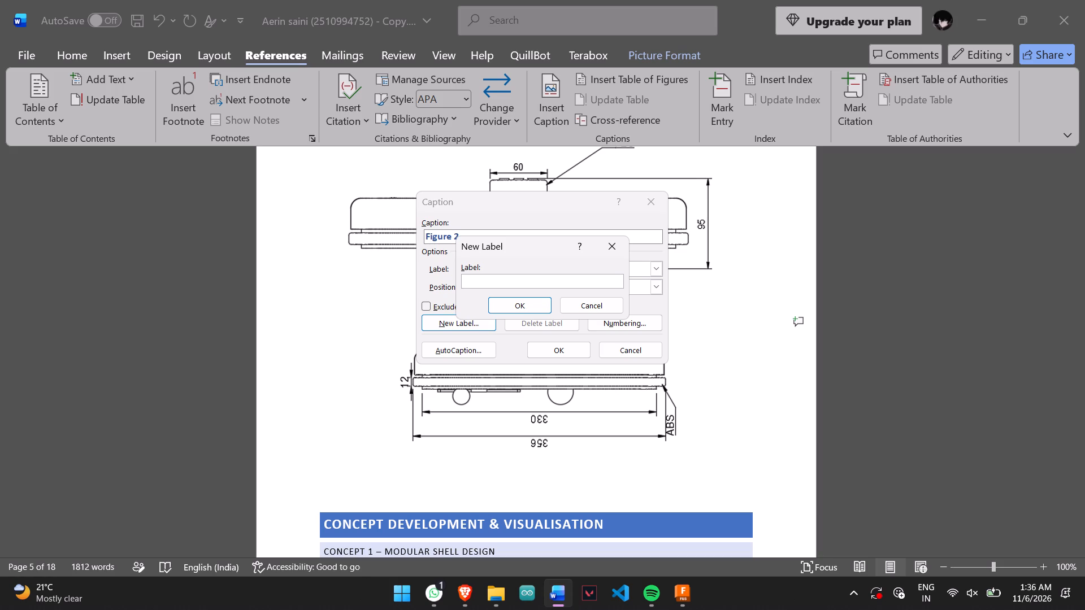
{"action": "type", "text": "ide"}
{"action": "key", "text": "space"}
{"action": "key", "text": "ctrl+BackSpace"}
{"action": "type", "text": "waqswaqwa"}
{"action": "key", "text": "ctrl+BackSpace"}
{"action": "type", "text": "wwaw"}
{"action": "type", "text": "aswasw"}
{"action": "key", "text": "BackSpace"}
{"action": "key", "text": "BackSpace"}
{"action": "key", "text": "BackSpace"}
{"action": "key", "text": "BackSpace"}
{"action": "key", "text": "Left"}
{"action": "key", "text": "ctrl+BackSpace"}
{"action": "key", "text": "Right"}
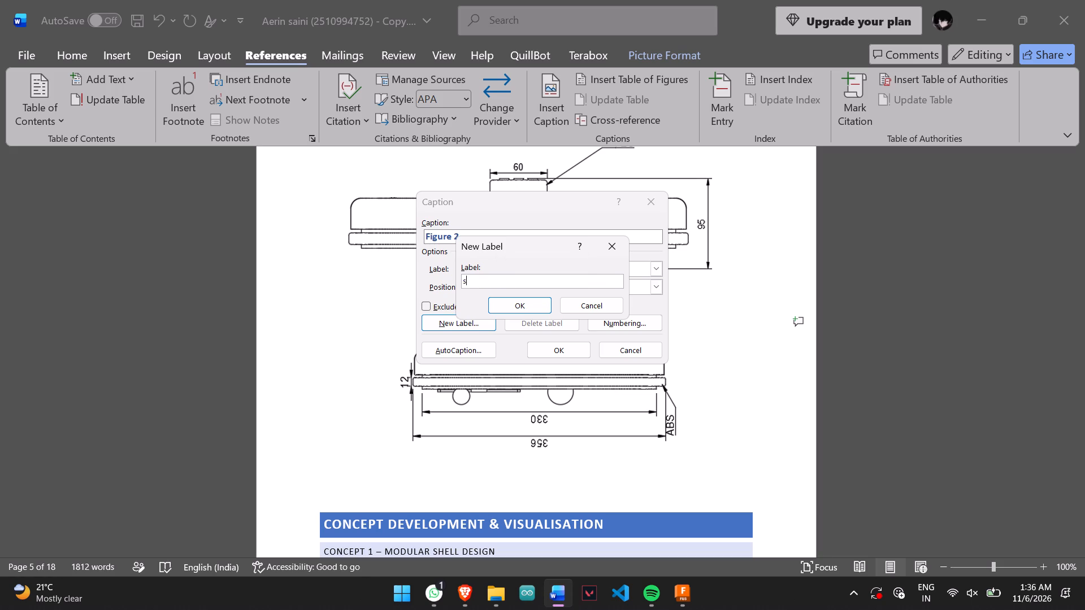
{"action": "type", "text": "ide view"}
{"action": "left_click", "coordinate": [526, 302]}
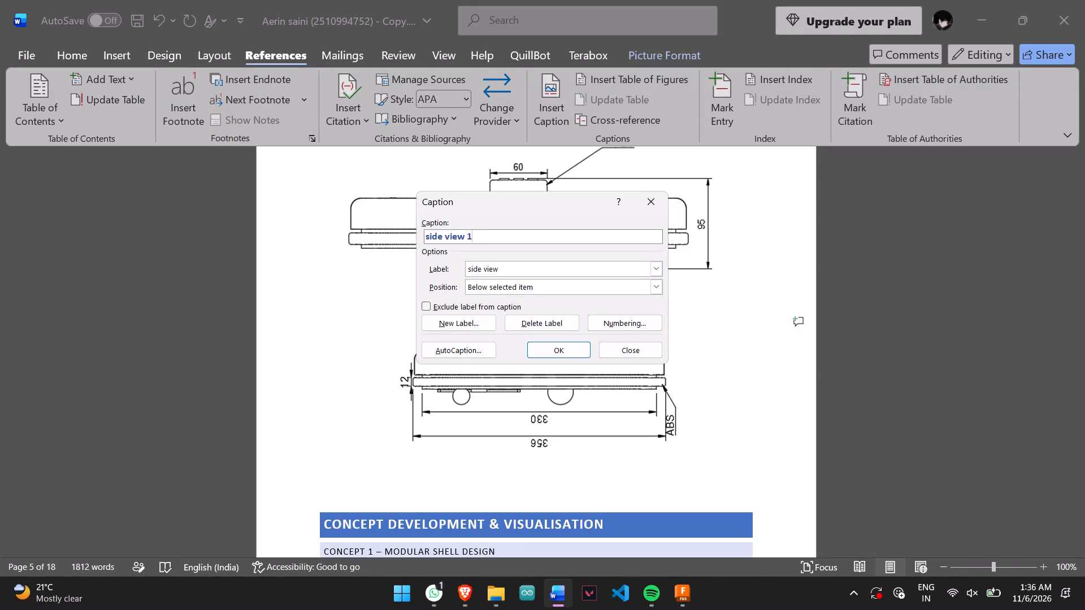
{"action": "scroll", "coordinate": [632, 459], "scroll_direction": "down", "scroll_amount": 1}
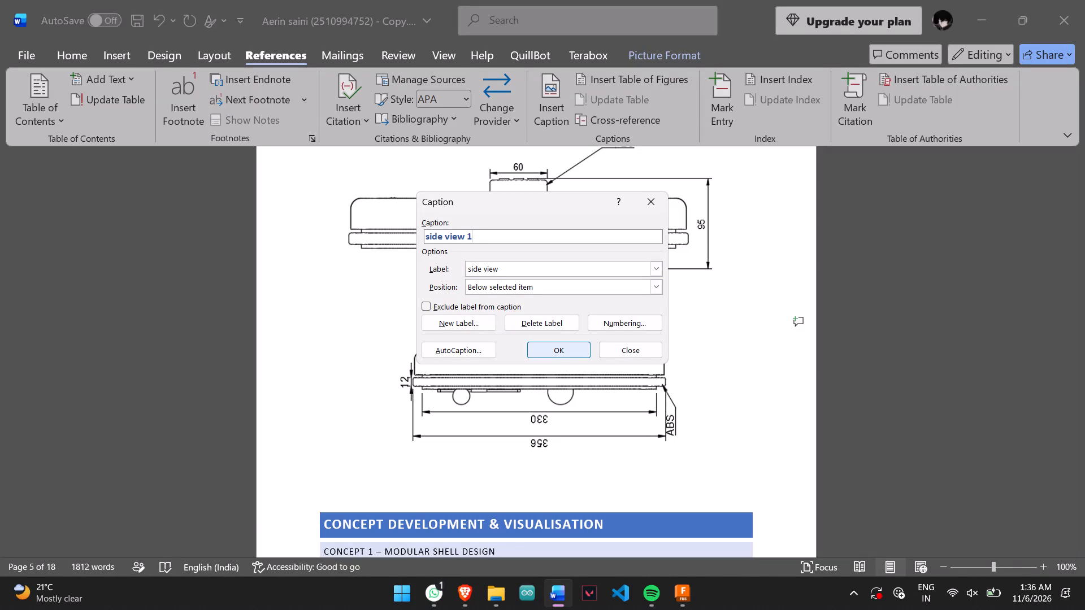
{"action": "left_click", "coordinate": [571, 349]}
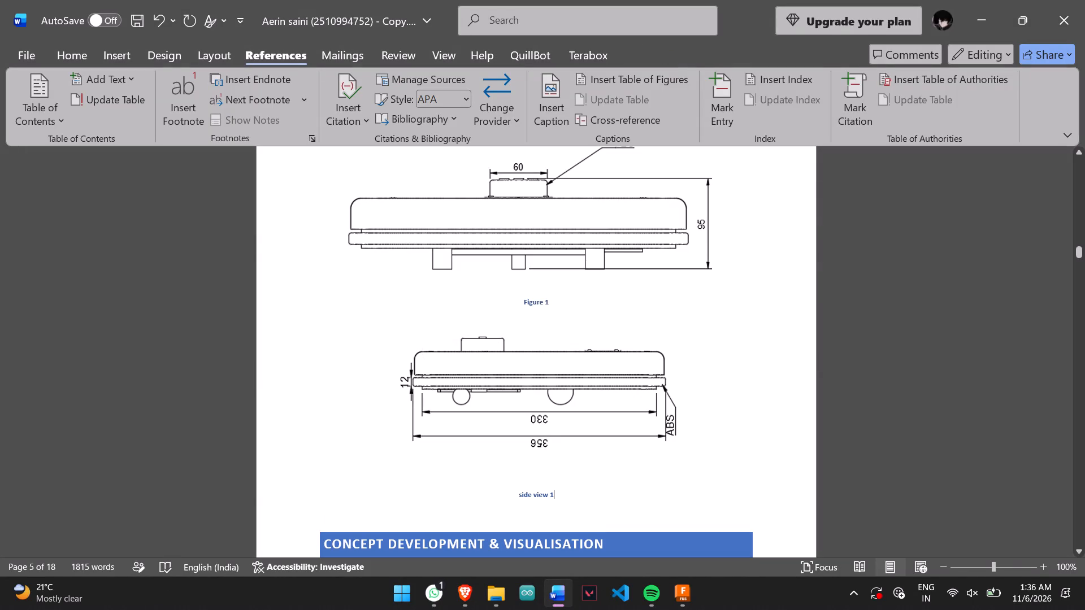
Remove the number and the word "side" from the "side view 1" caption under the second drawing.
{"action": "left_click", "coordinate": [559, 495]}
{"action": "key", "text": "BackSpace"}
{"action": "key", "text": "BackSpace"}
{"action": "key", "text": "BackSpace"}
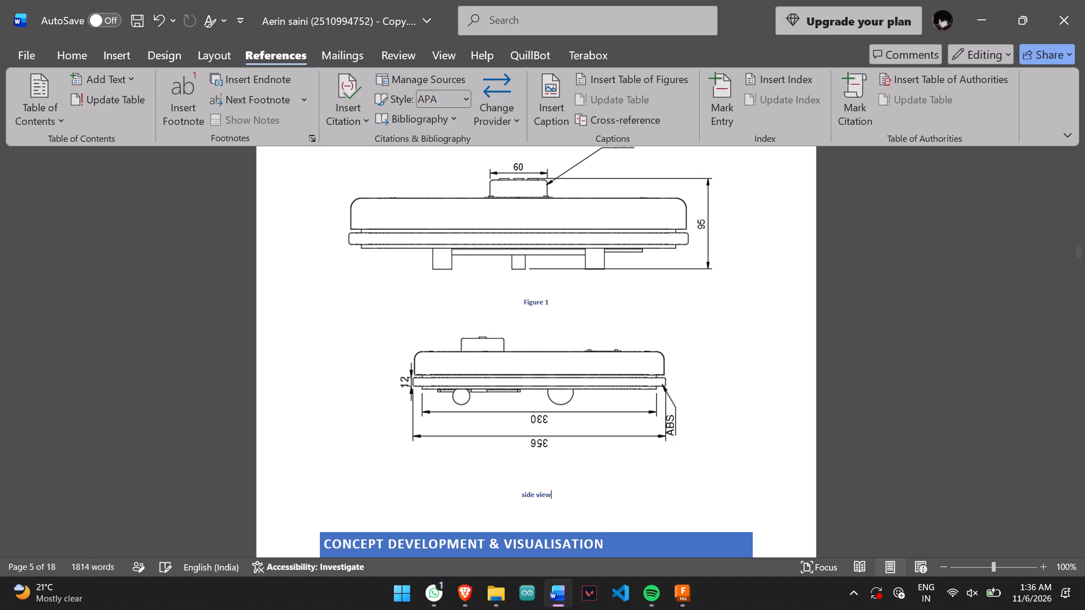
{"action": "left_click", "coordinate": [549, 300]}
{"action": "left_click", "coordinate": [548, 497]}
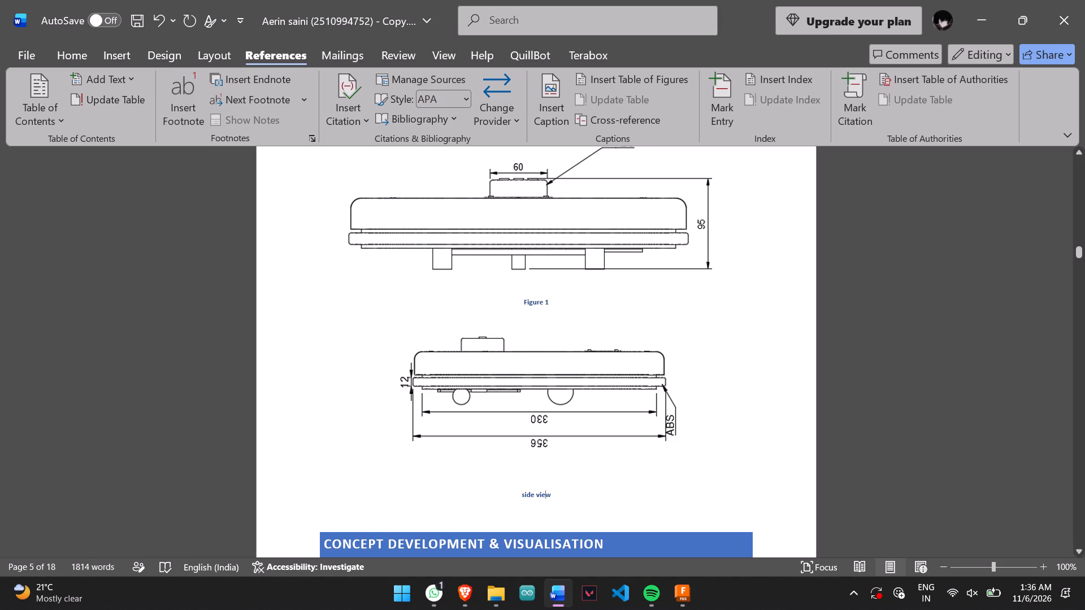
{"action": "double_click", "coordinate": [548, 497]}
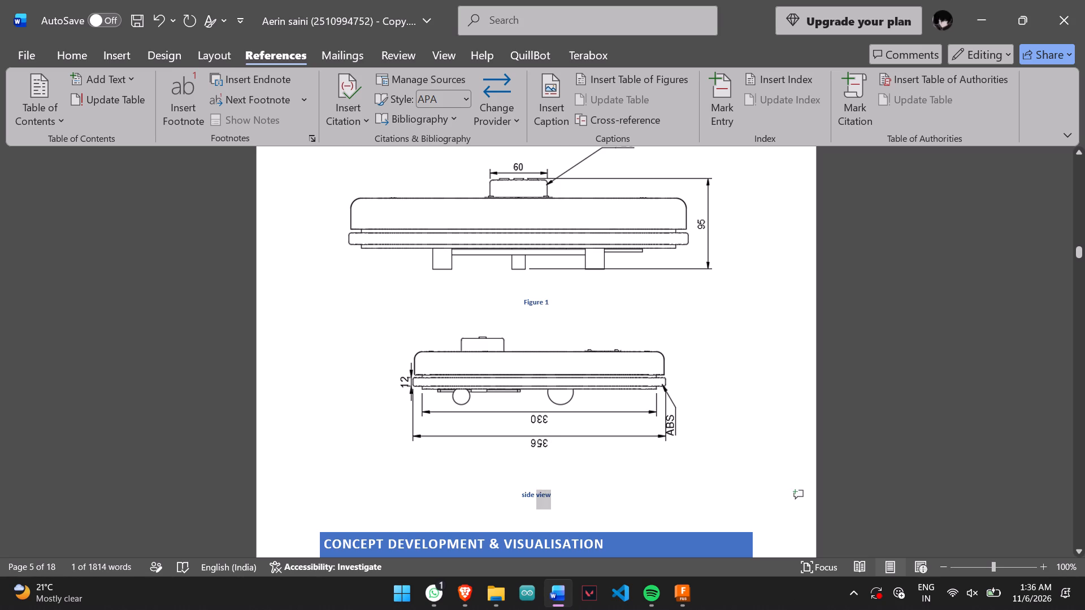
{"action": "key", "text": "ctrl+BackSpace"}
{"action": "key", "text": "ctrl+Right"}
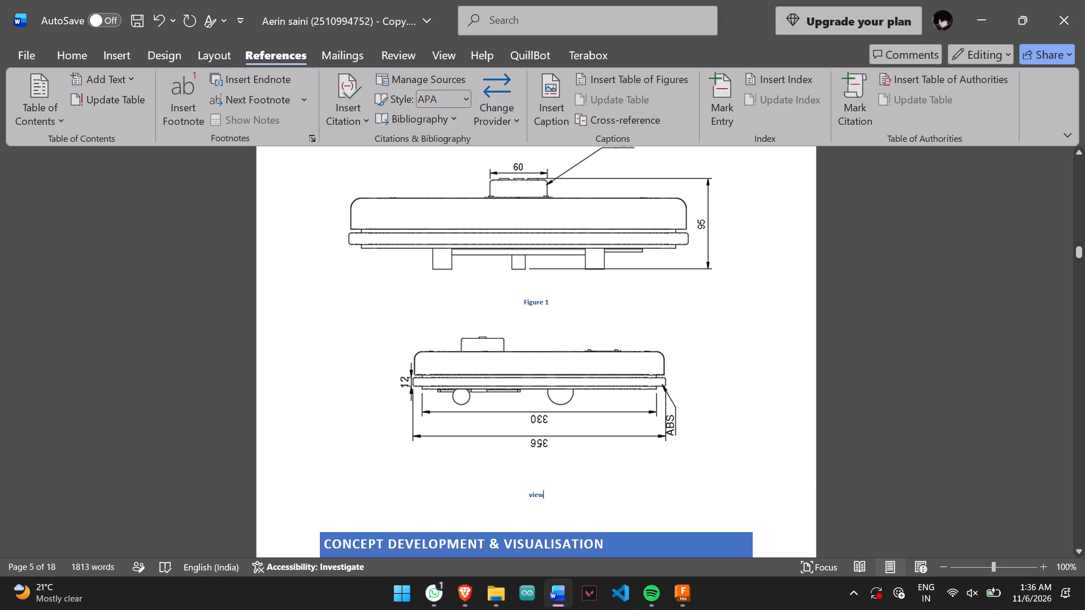
Replace the leftover "view" caption with a Figure 2 caption, using the Figure label, below the second Information Sketch drawing.
{"action": "left_click", "coordinate": [592, 390]}
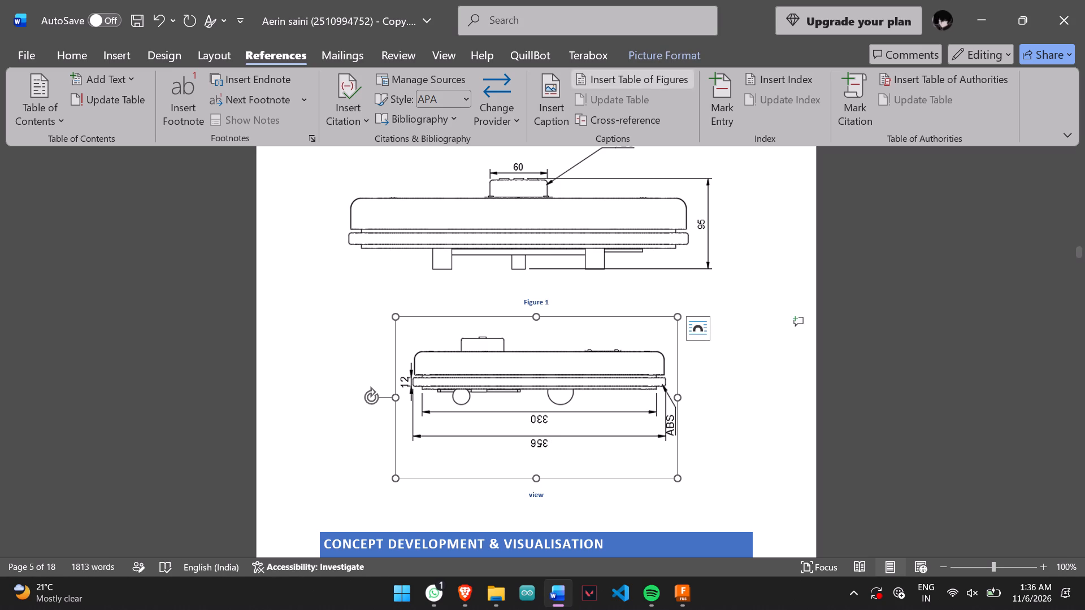
{"action": "left_click", "coordinate": [545, 98]}
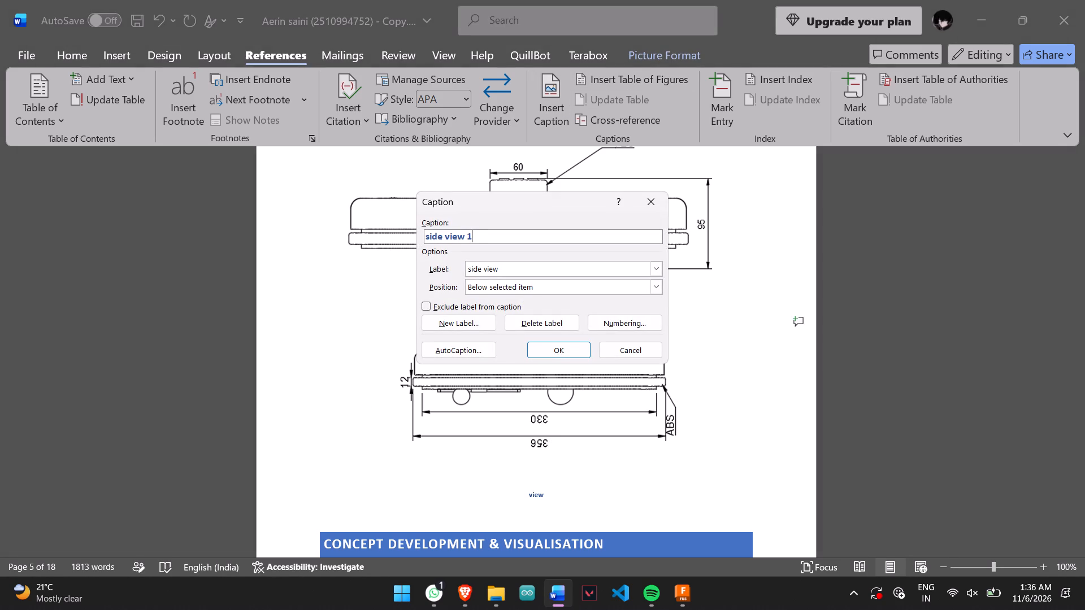
{"action": "key", "text": "ctrl+BackSpace"}
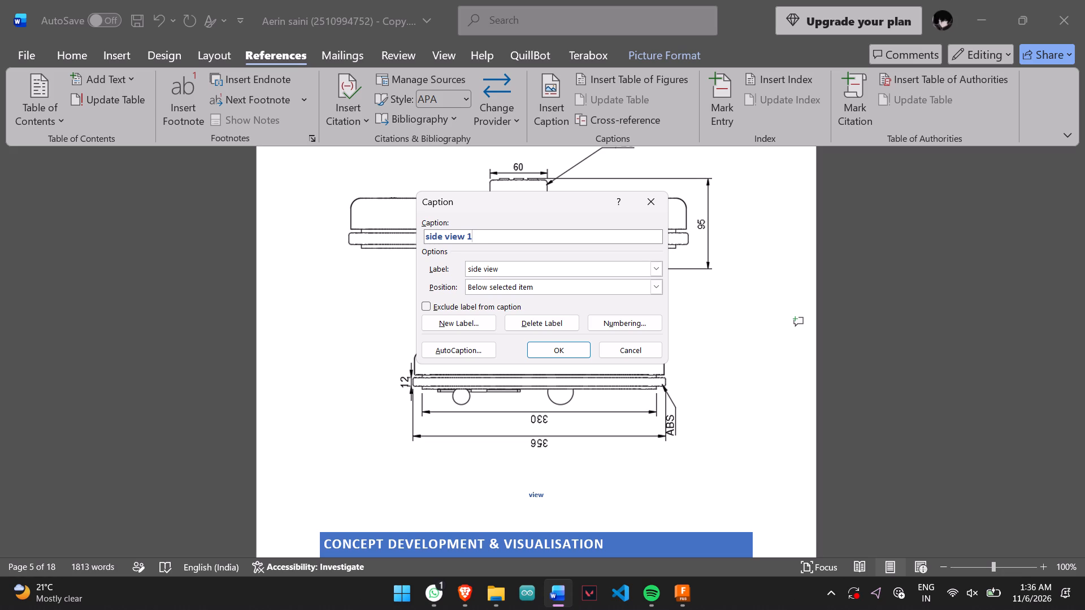
{"action": "key", "text": "BackSpace"}
{"action": "left_click", "coordinate": [491, 238]}
{"action": "left_click", "coordinate": [656, 271]}
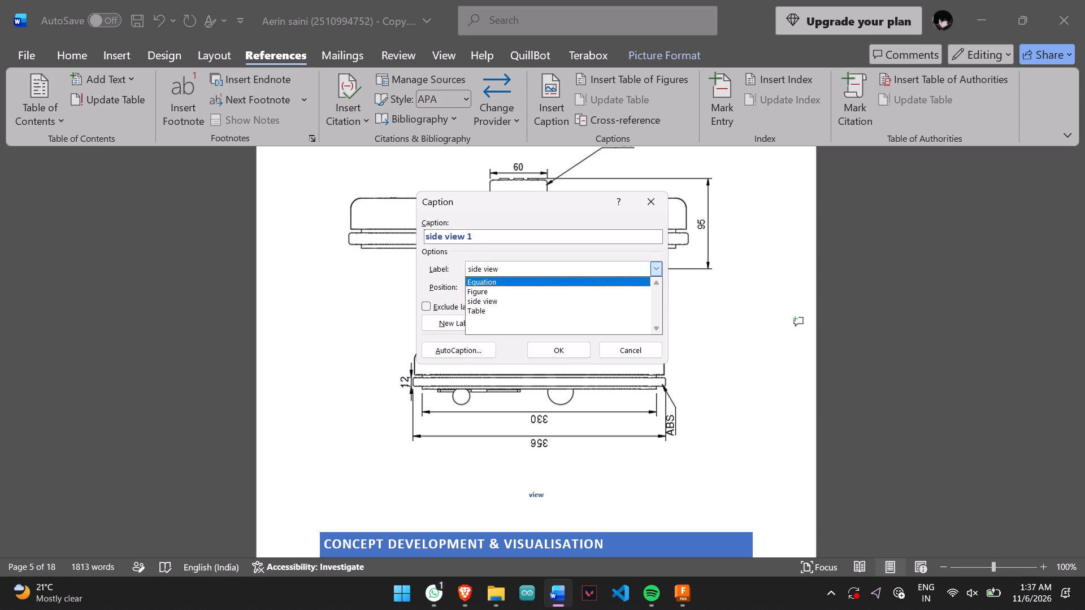
{"action": "left_click", "coordinate": [501, 289]}
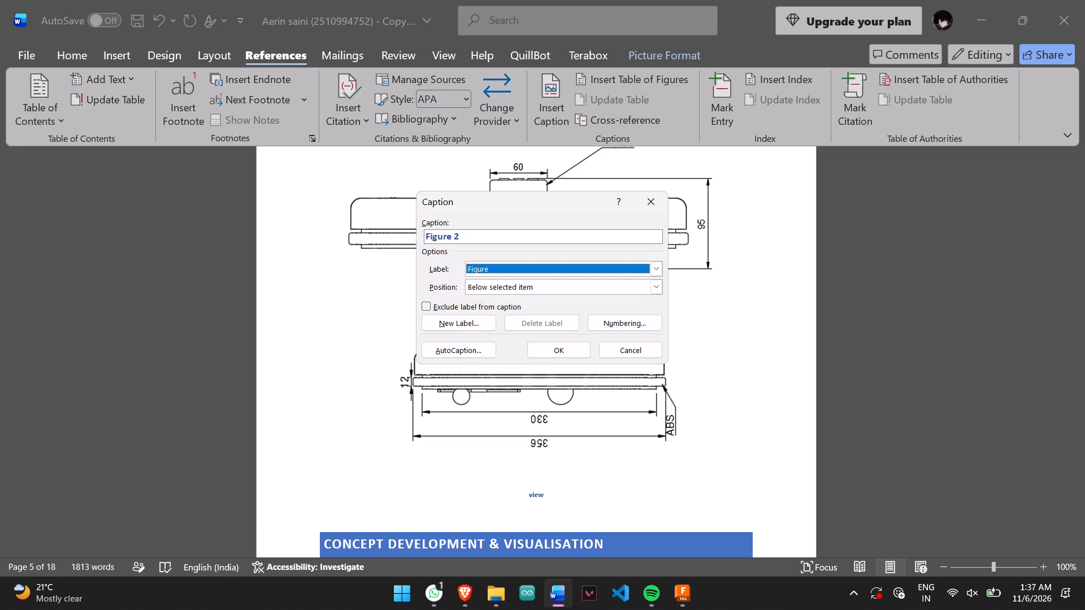
{"action": "left_click", "coordinate": [615, 256]}
{"action": "left_click", "coordinate": [520, 289]}
{"action": "left_click", "coordinate": [502, 299]}
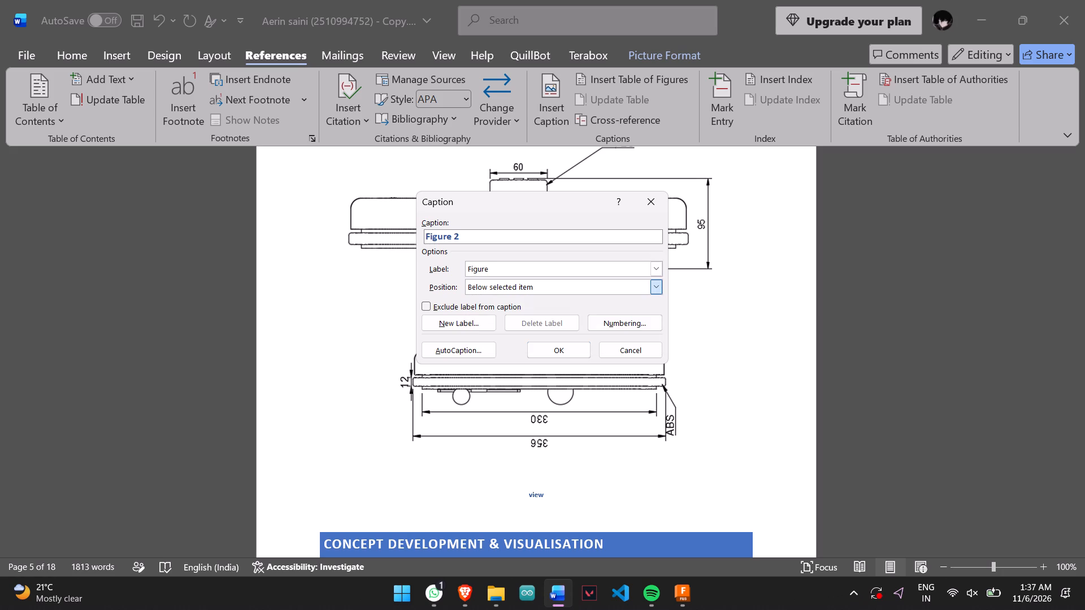
{"action": "left_click", "coordinate": [528, 286]}
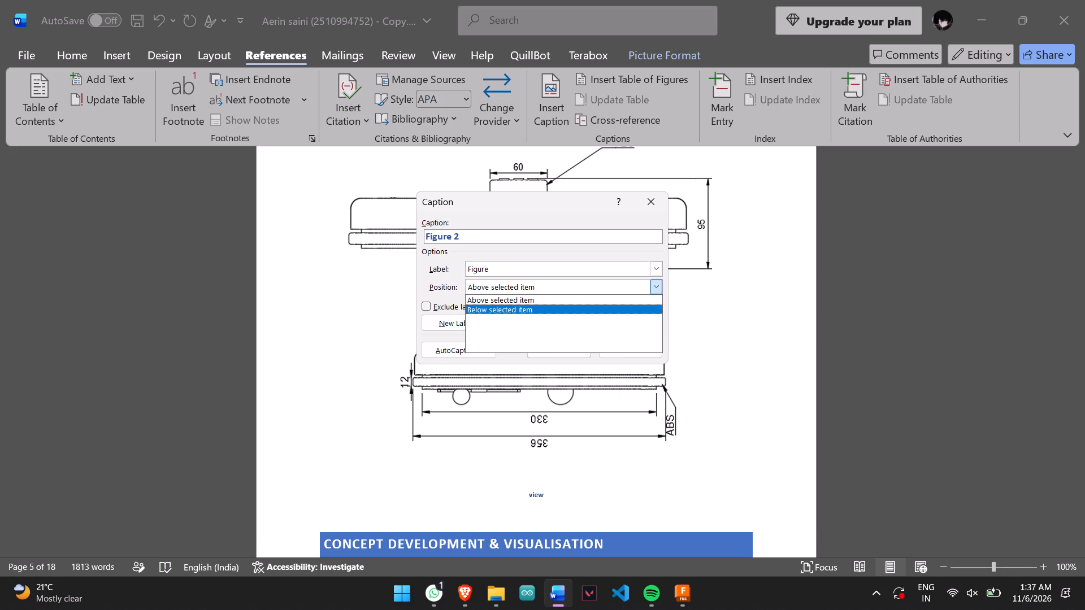
{"action": "left_click", "coordinate": [527, 306]}
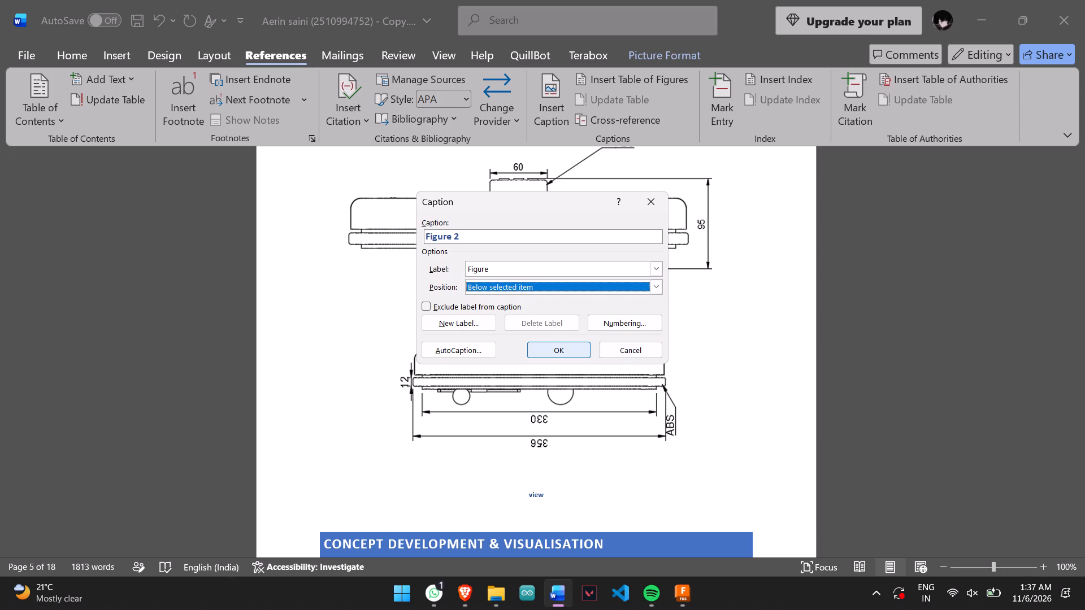
{"action": "left_click", "coordinate": [558, 352]}
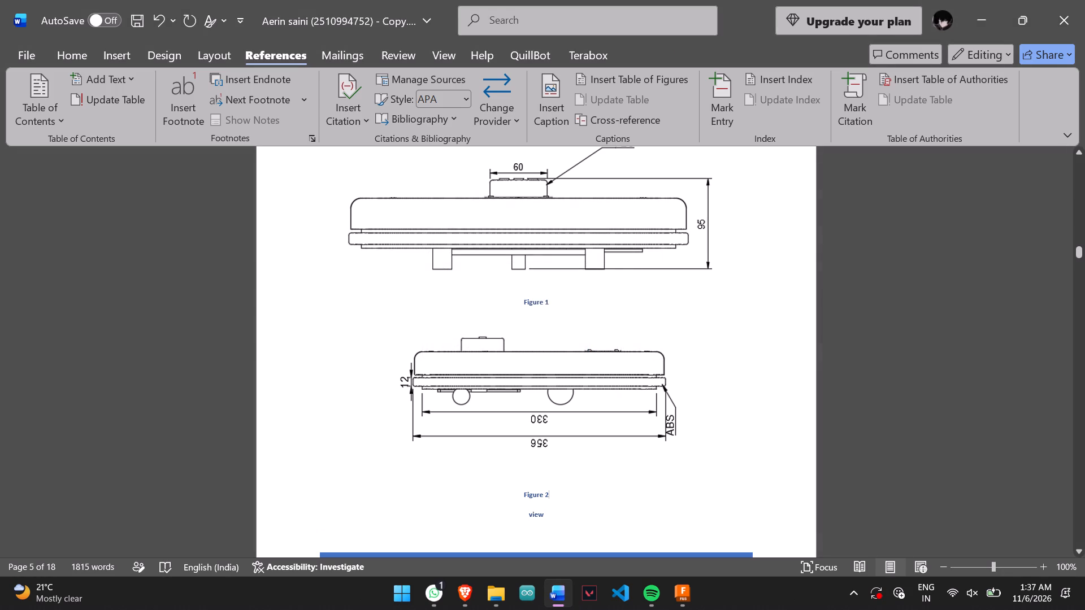
{"action": "left_click", "coordinate": [558, 517]}
{"action": "key", "text": "ctrl+BackSpace"}
{"action": "key", "text": "BackSpace"}
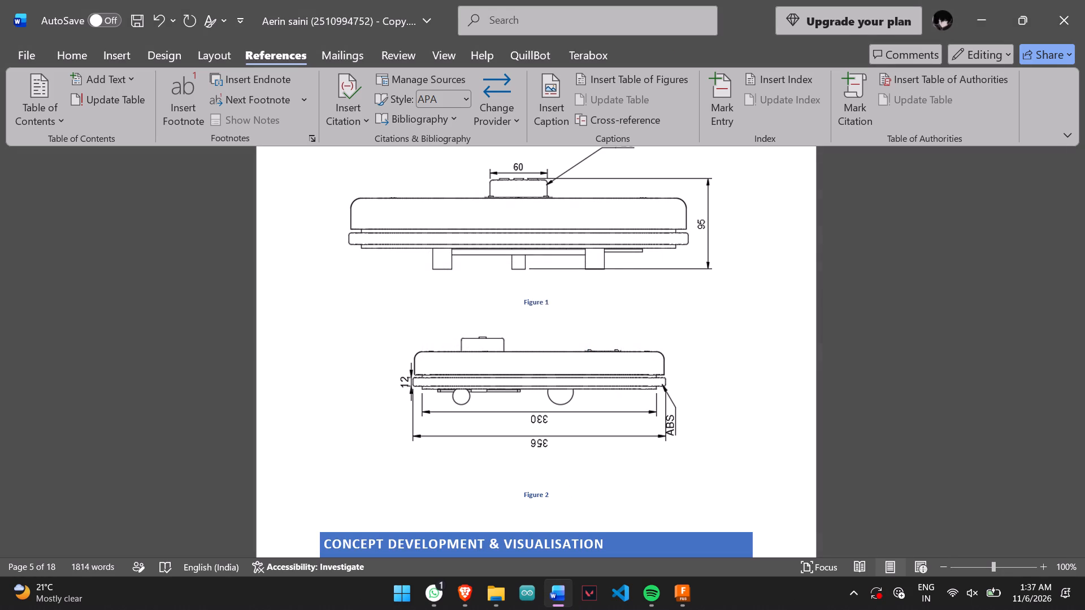
Check the Figure 1 and Figure 2 captions on the sketches against the entries in the List of Figures.
{"action": "scroll", "coordinate": [588, 363], "scroll_direction": "right", "scroll_amount": 1}
{"action": "left_click", "coordinate": [588, 363]}
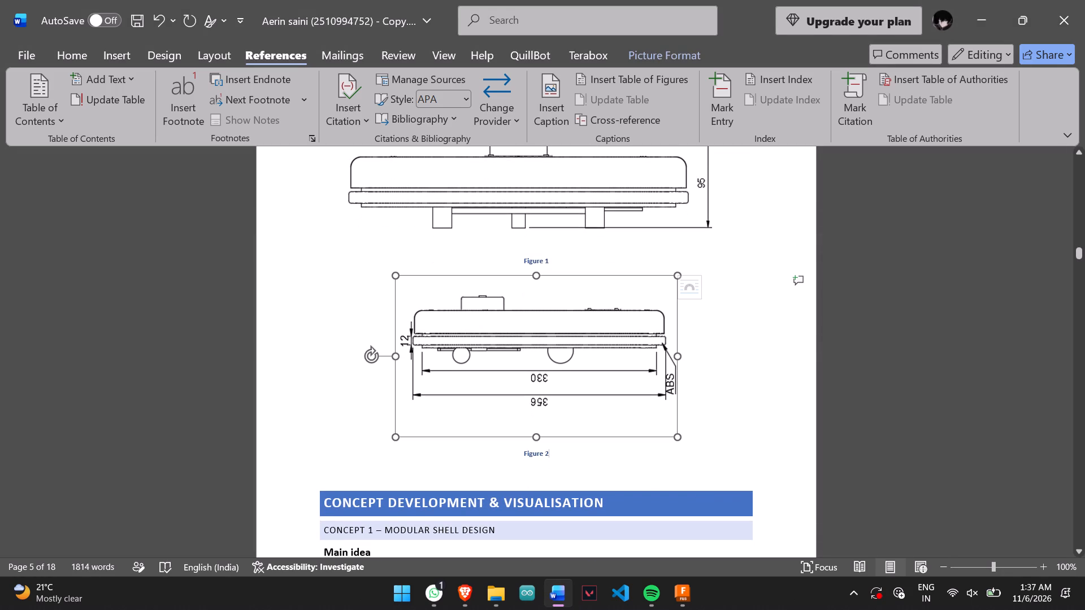
{"action": "left_click", "coordinate": [725, 422]}
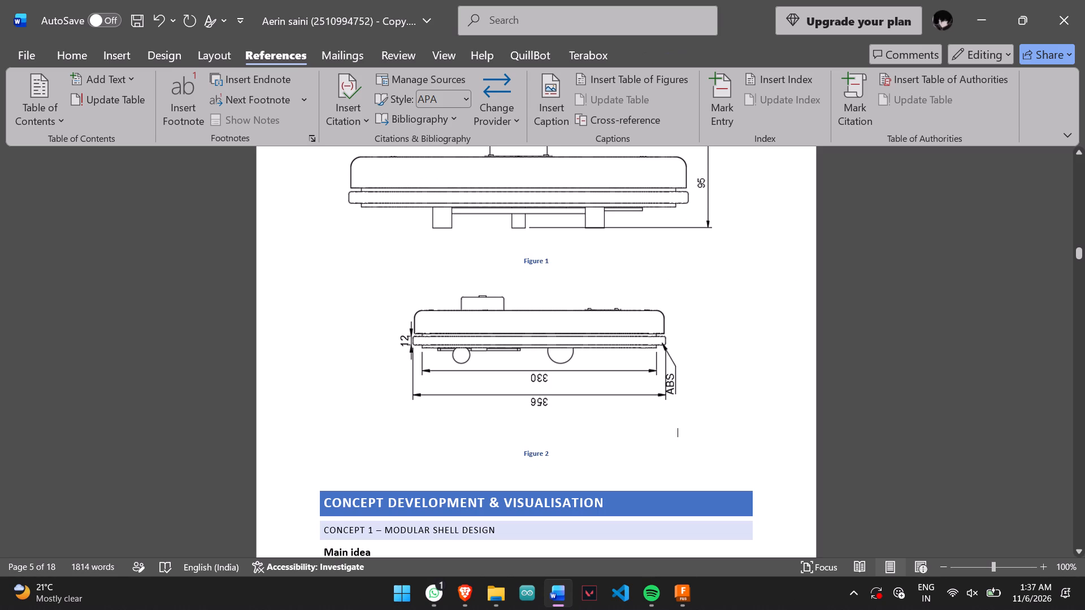
{"action": "scroll", "coordinate": [648, 360], "scroll_direction": "up", "scroll_amount": 9}
{"action": "scroll", "coordinate": [648, 360], "scroll_direction": "down", "scroll_amount": 7}
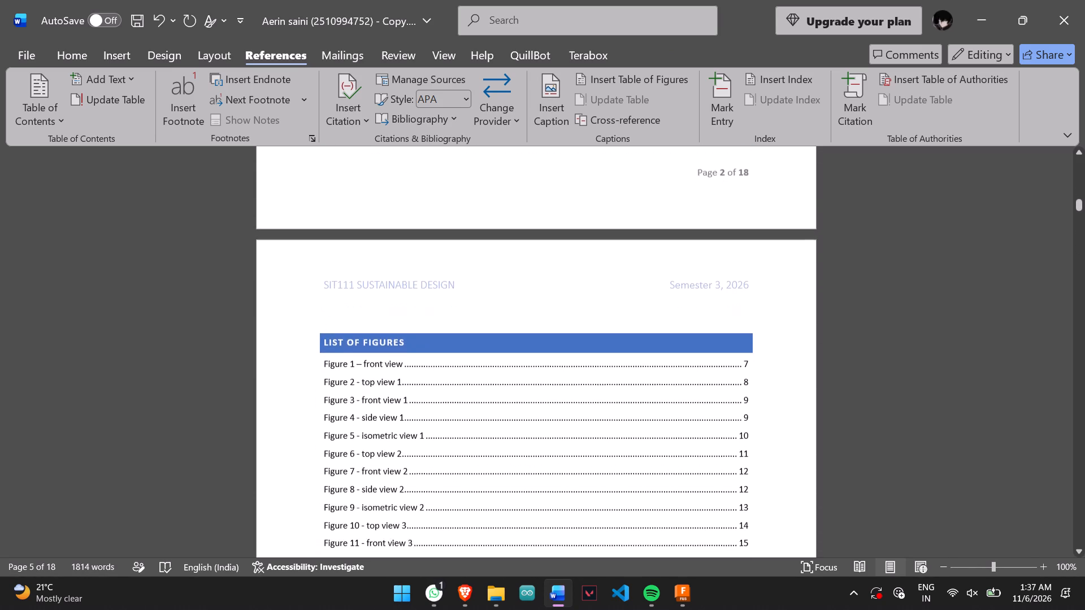
Follow the "top view 1" entry in the List of Figures and compare the list with the captions on the drawings.
{"action": "scroll", "coordinate": [648, 360], "scroll_direction": "down", "scroll_amount": 1}
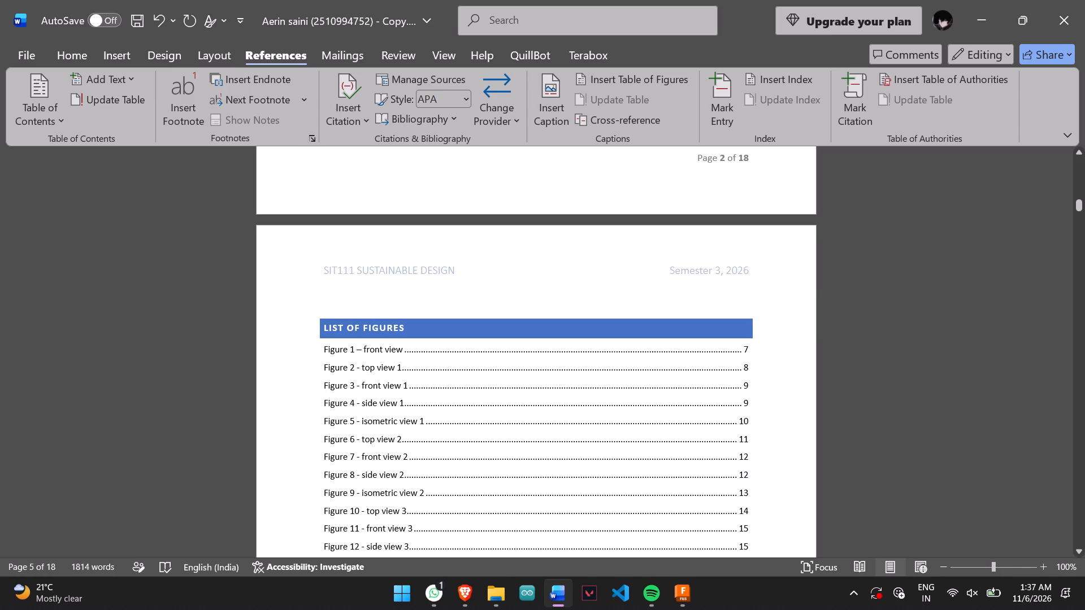
{"action": "left_click", "coordinate": [362, 369], "text": "ctrl"}
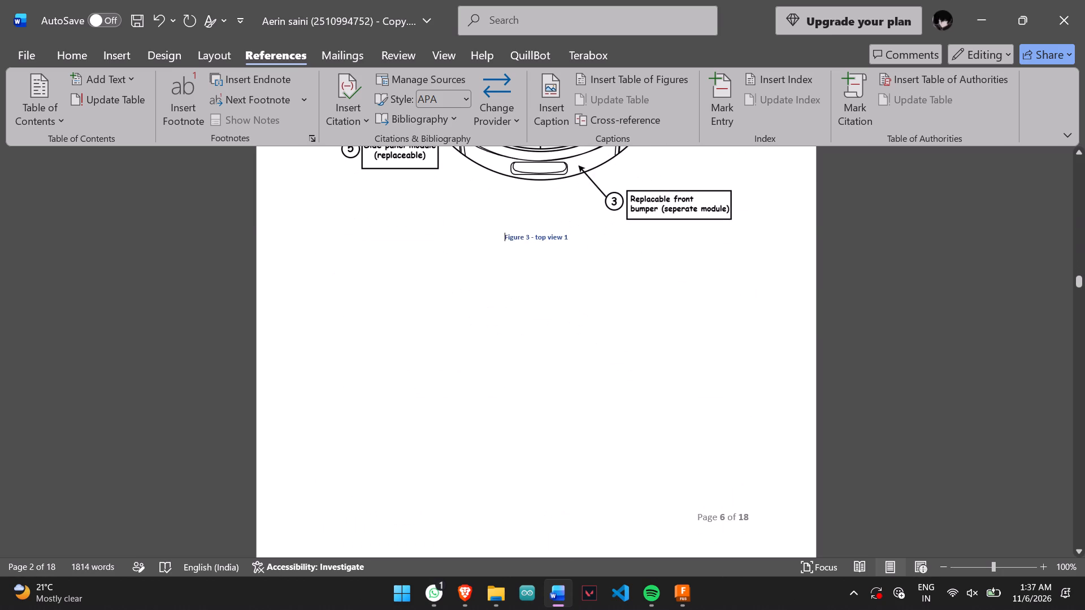
{"action": "scroll", "coordinate": [481, 374], "scroll_direction": "up", "scroll_amount": 6}
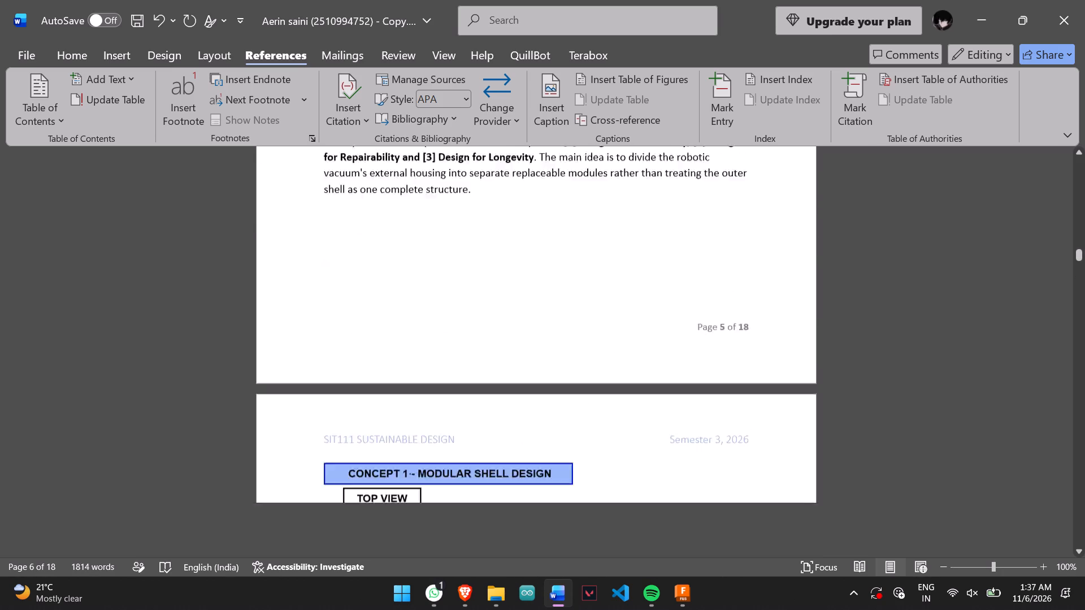
{"action": "scroll", "coordinate": [481, 374], "scroll_direction": "up", "scroll_amount": 5}
{"action": "scroll", "coordinate": [481, 374], "scroll_direction": "down", "scroll_amount": 1}
{"action": "scroll", "coordinate": [481, 374], "scroll_direction": "up", "scroll_amount": 1}
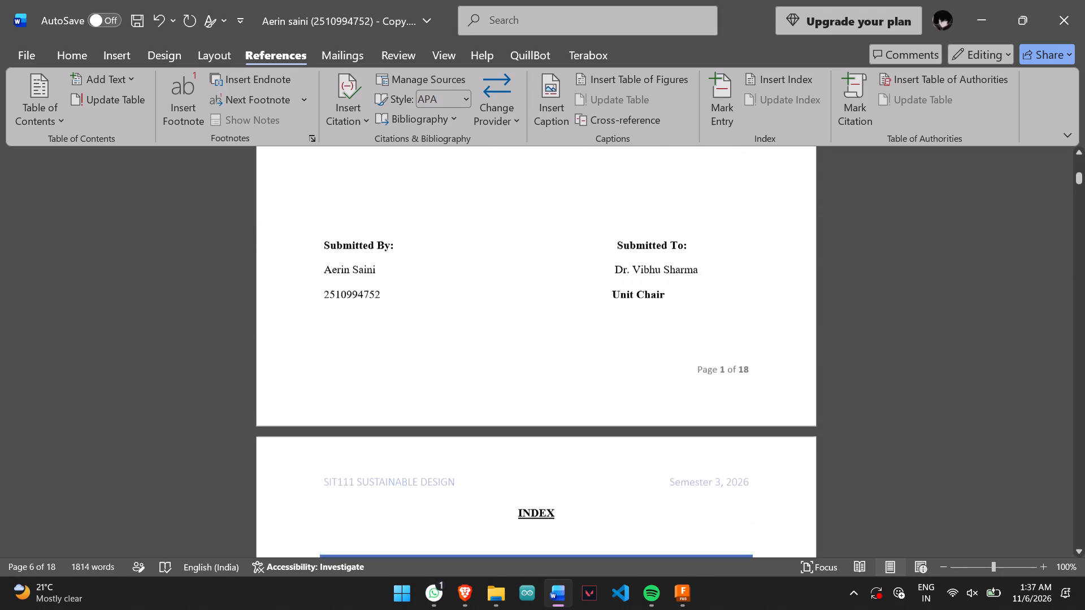
{"action": "scroll", "coordinate": [481, 374], "scroll_direction": "up", "scroll_amount": 1}
{"action": "scroll", "coordinate": [481, 374], "scroll_direction": "down", "scroll_amount": 1}
{"action": "scroll", "coordinate": [481, 374], "scroll_direction": "up", "scroll_amount": 1}
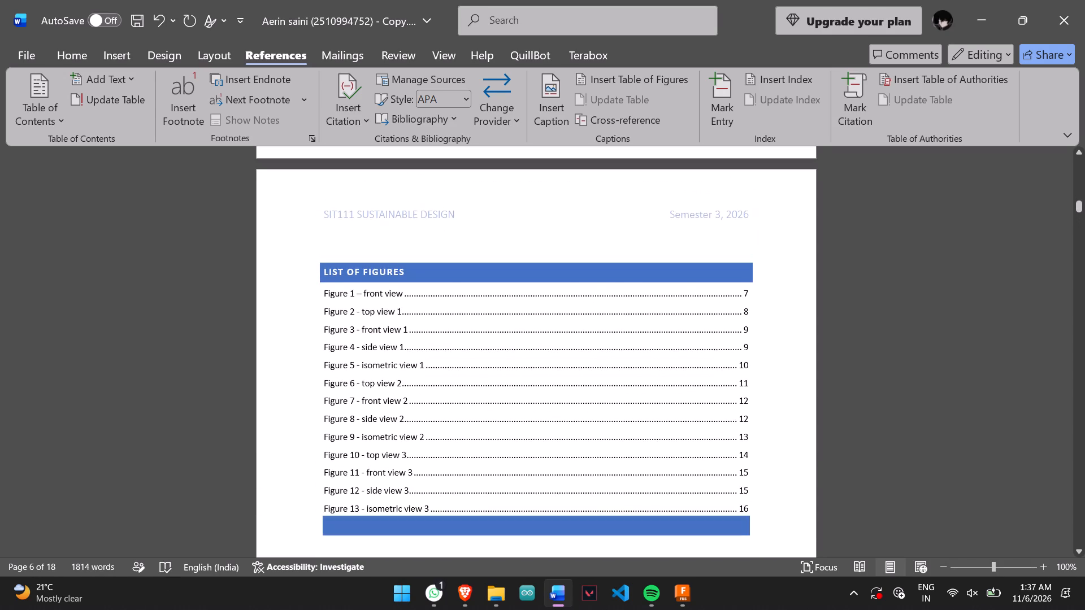
{"action": "scroll", "coordinate": [481, 374], "scroll_direction": "up", "scroll_amount": 1}
{"action": "left_click", "coordinate": [359, 316], "text": "ctrl"}
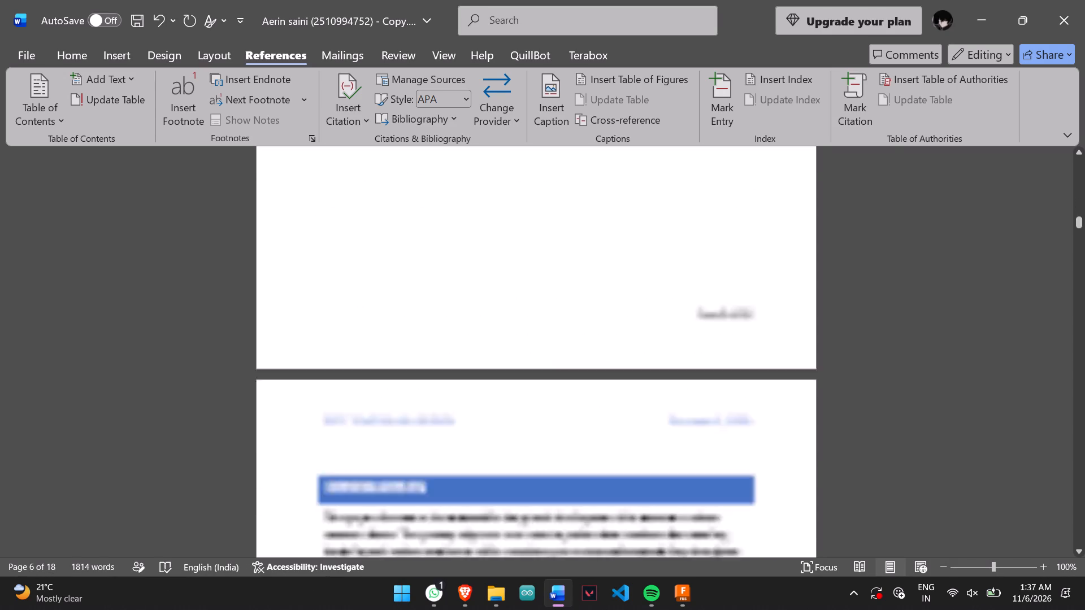
{"action": "scroll", "coordinate": [516, 331], "scroll_direction": "up", "scroll_amount": 1}
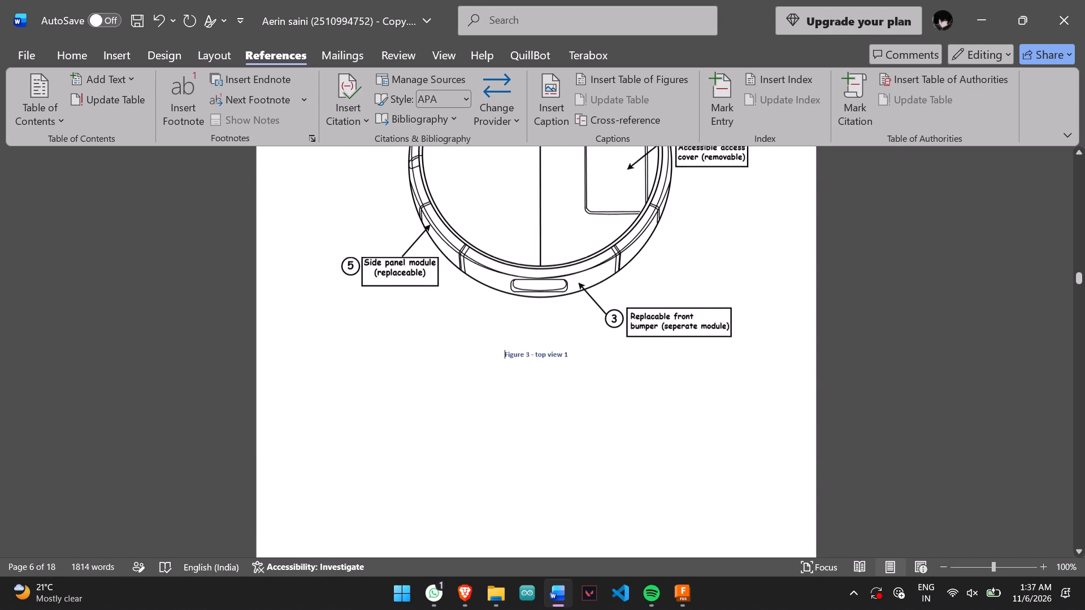
{"action": "scroll", "coordinate": [516, 331], "scroll_direction": "up", "scroll_amount": 1}
{"action": "scroll", "coordinate": [596, 378], "scroll_direction": "up", "scroll_amount": 7}
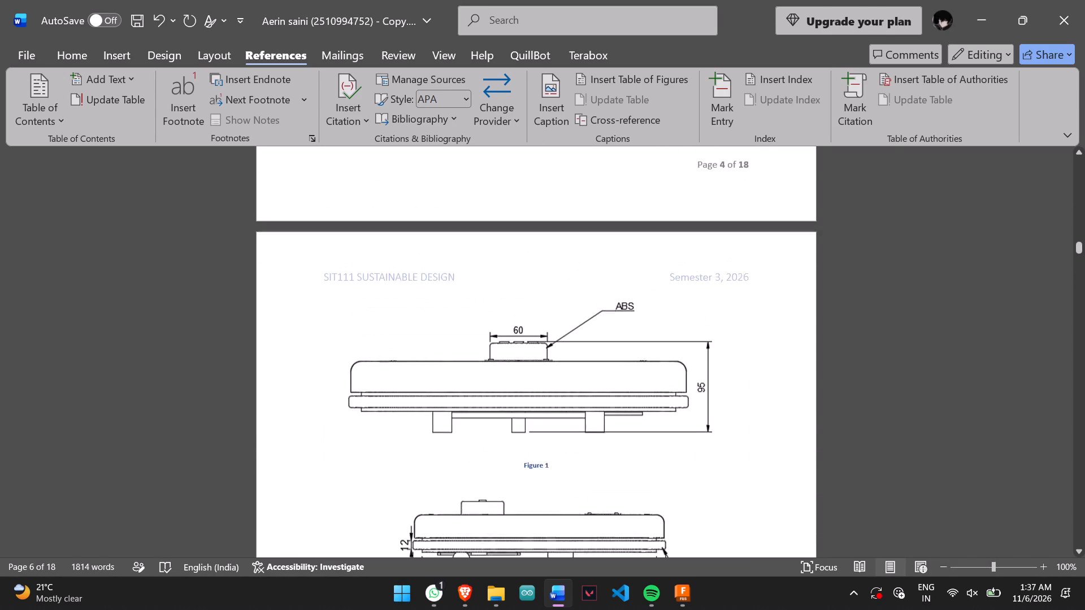
{"action": "scroll", "coordinate": [596, 378], "scroll_direction": "down", "scroll_amount": 8}
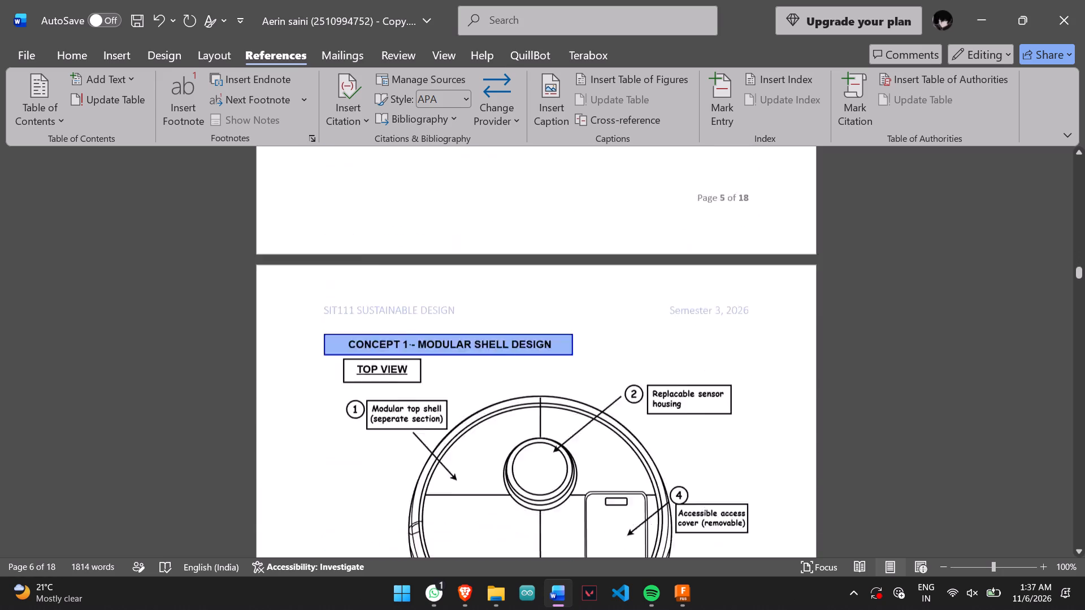
{"action": "scroll", "coordinate": [596, 378], "scroll_direction": "down", "scroll_amount": 1}
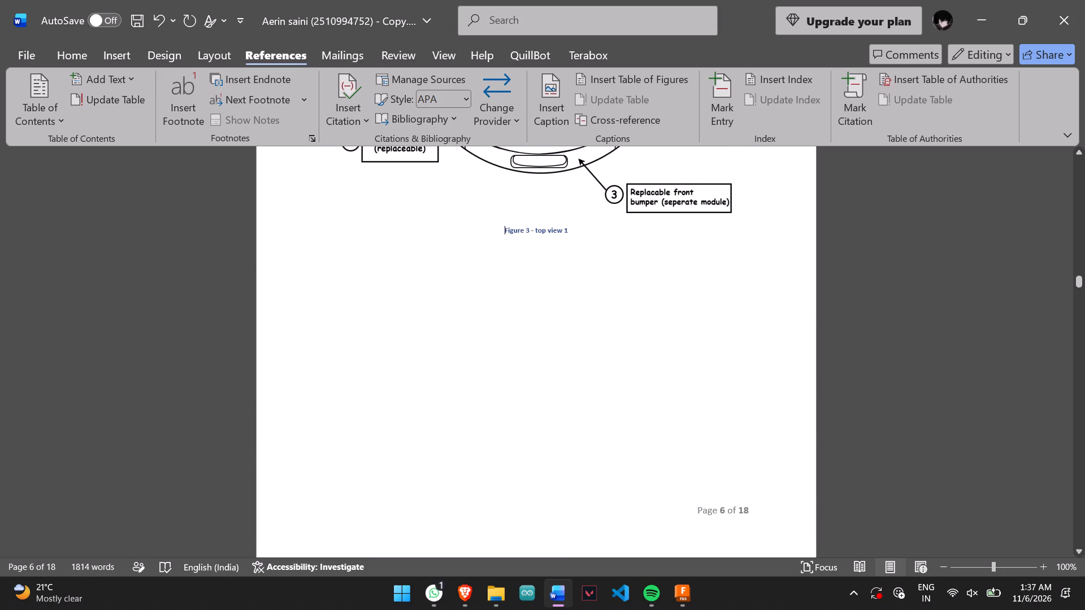
Insert the caption "Figure 1 - Side view" below the first Information Sketch drawing, using the Figure label.
{"action": "scroll", "coordinate": [596, 378], "scroll_direction": "up", "scroll_amount": 6}
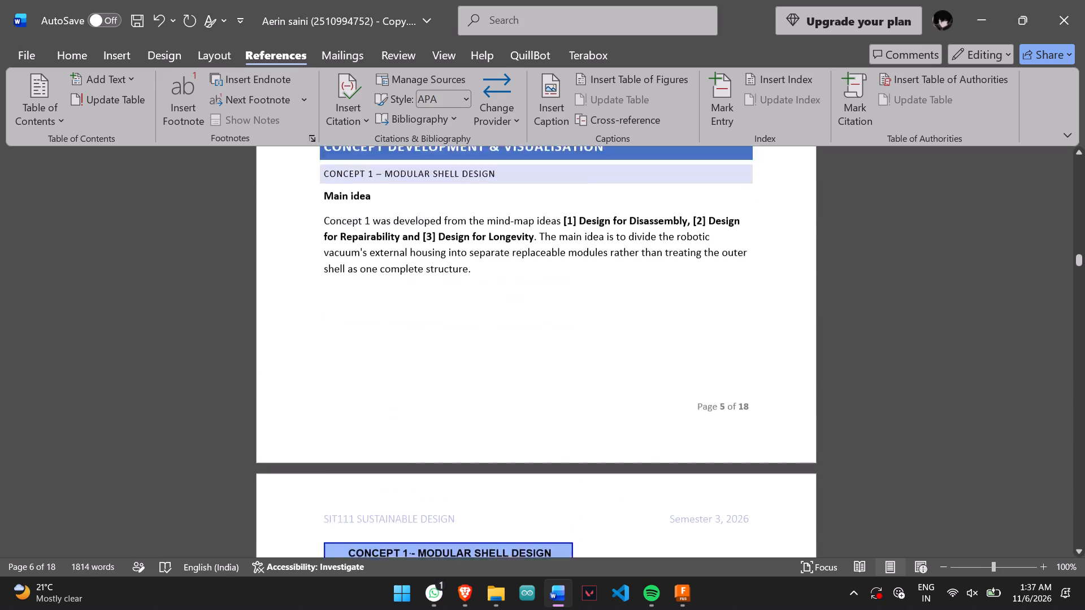
{"action": "scroll", "coordinate": [596, 378], "scroll_direction": "up", "scroll_amount": 3}
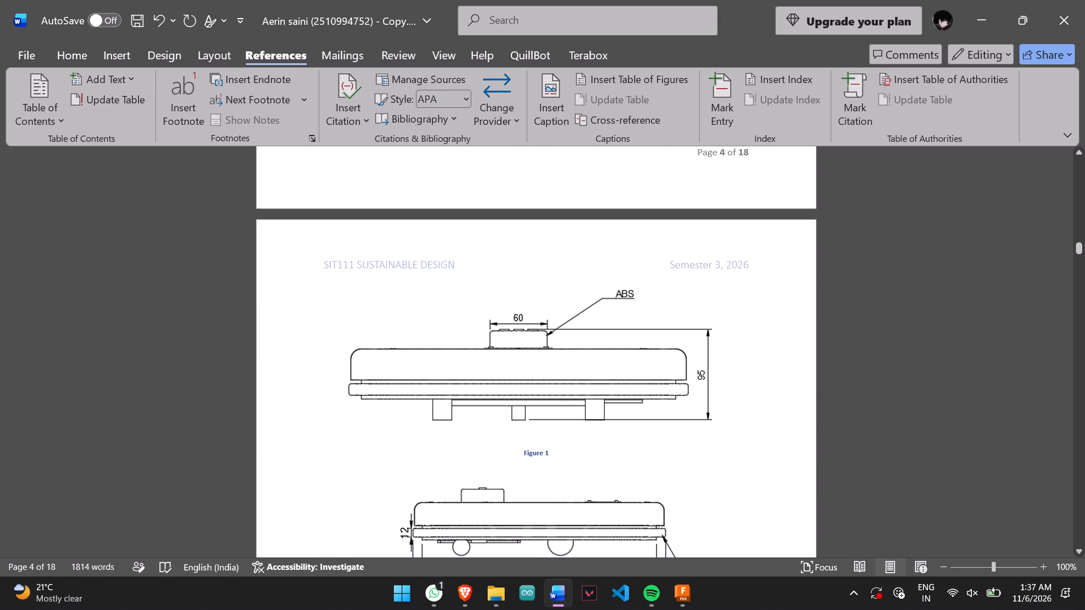
{"action": "left_click", "coordinate": [541, 379]}
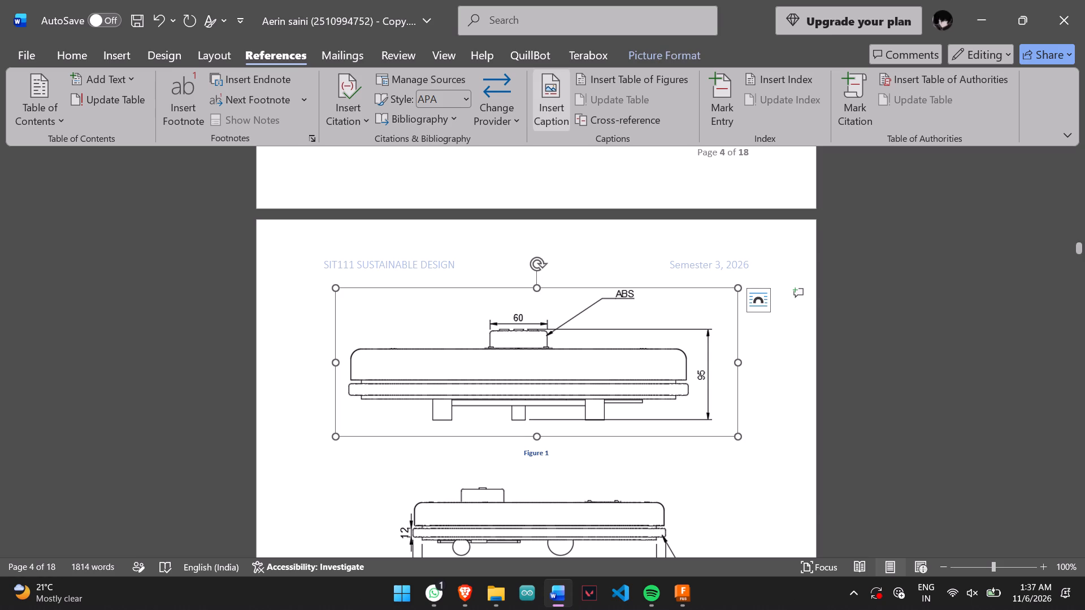
{"action": "left_click", "coordinate": [546, 89]}
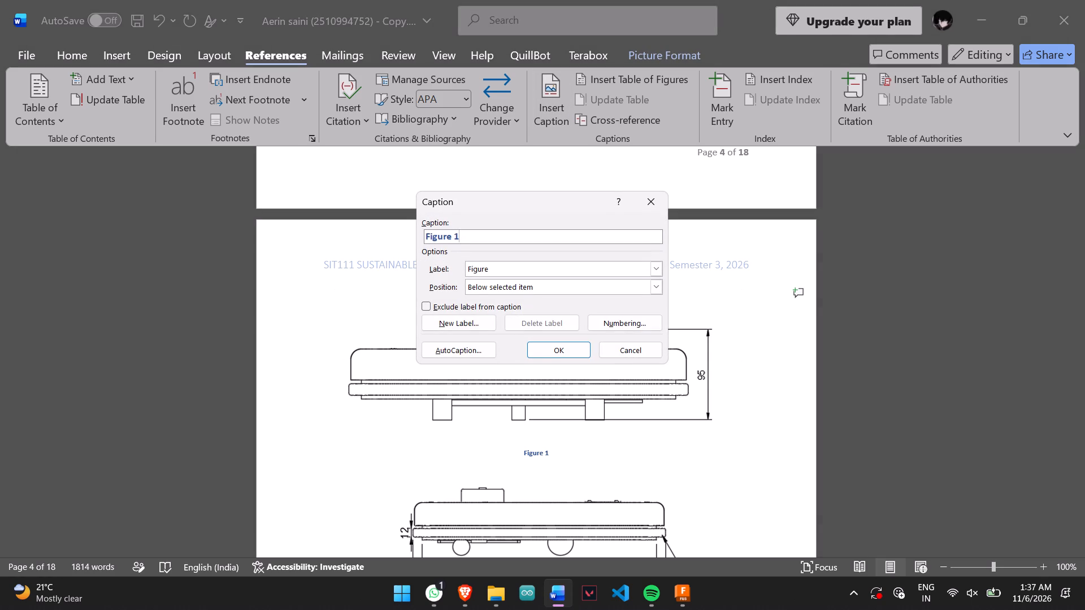
{"action": "key", "text": "space"}
{"action": "type", "text": "-"}
{"action": "key", "text": "space"}
{"action": "type", "text": "ide"}
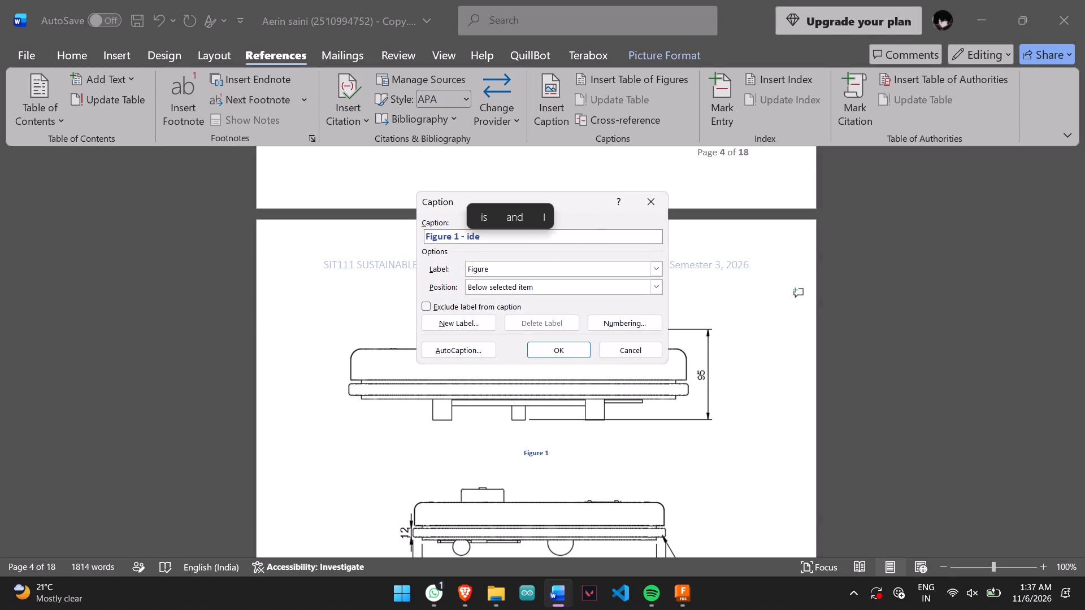
{"action": "key", "text": "space"}
{"action": "key", "text": "ctrl+BackSpace"}
{"action": "key", "text": "BackSpace"}
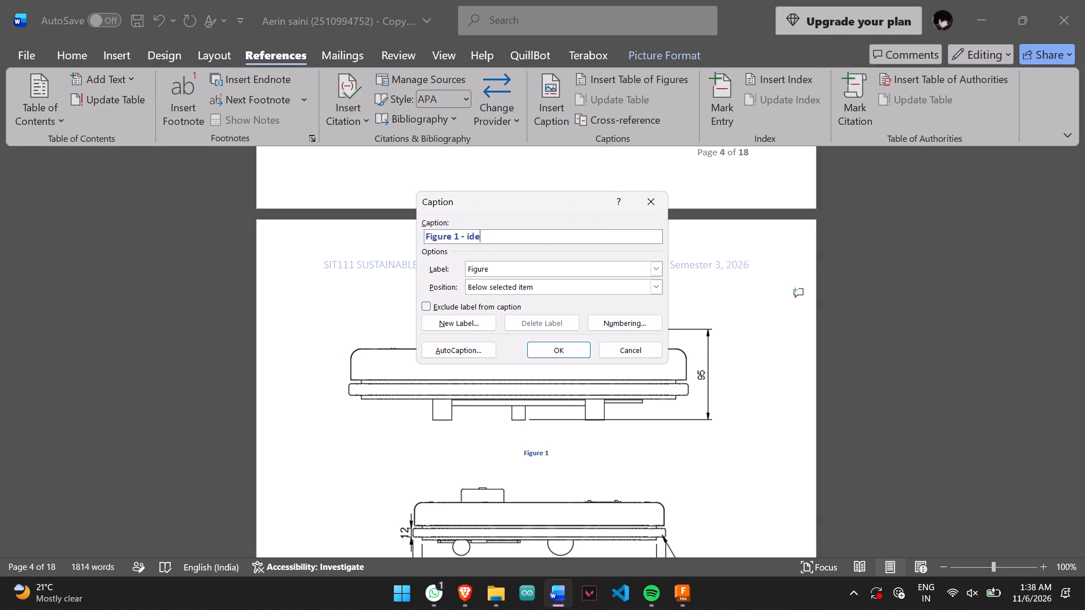
{"action": "key", "text": "ctrl+BackSpace"}
{"action": "key", "text": "BackSpace"}
{"action": "key", "text": "BackSpace"}
{"action": "key", "text": "BackSpace"}
{"action": "type", "text": "dessd"}
{"action": "key", "text": "BackSpace"}
{"action": "key", "text": "BackSpace"}
{"action": "key", "text": "Left"}
{"action": "key", "text": "ctrl+BackSpace"}
{"action": "key", "text": "BackSpace"}
{"action": "key", "text": "BackSpace"}
{"action": "key", "text": "Right"}
{"action": "key", "text": "BackSpace"}
{"action": "key", "text": "shift+s"}
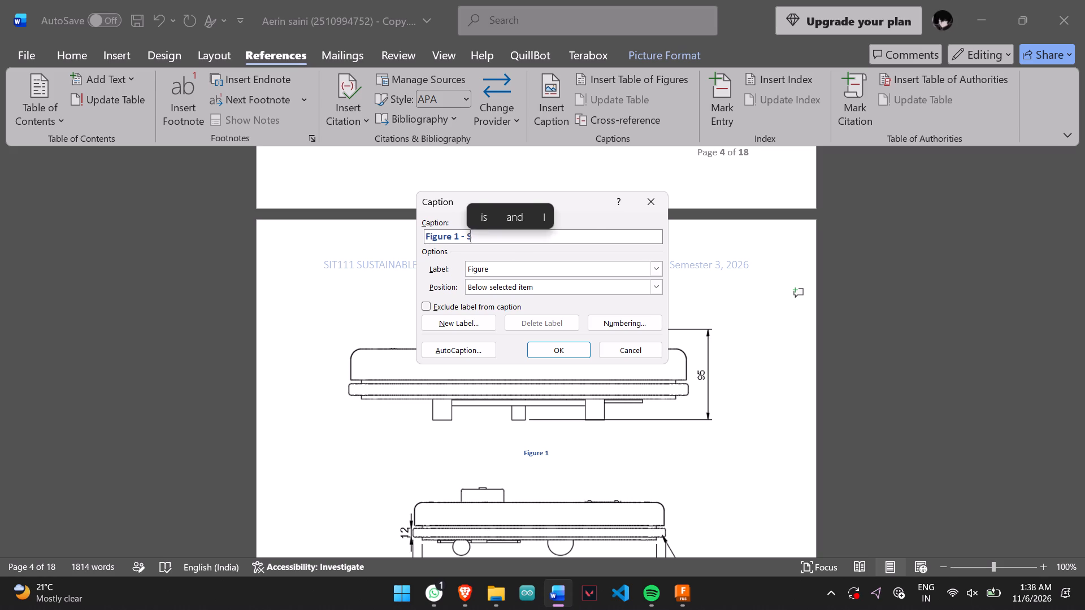
{"action": "type", "text": "ide"}
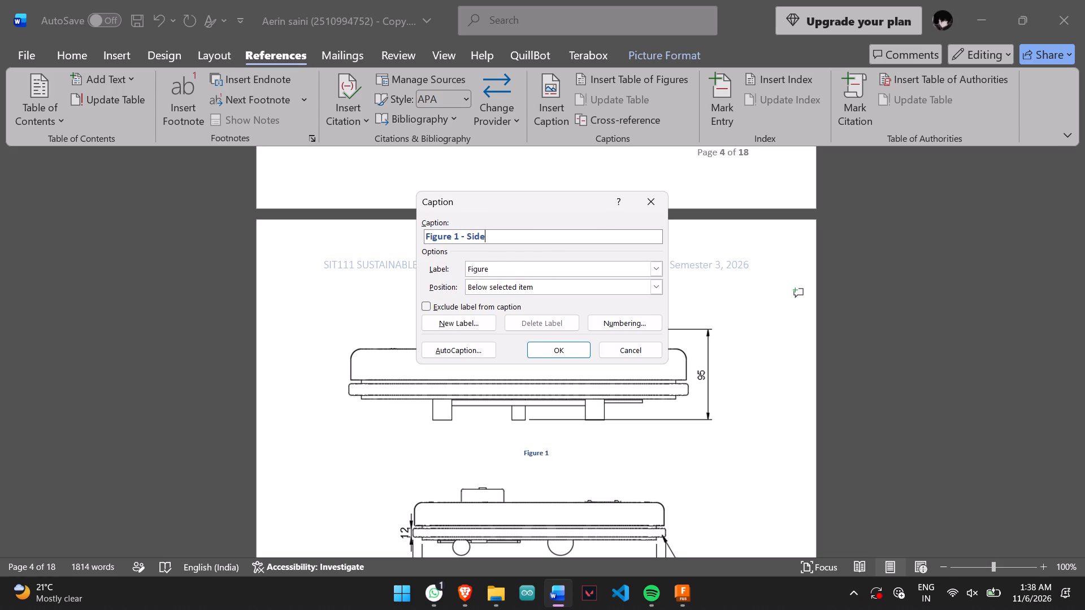
{"action": "key", "text": "space"}
{"action": "type", "text": "View"}
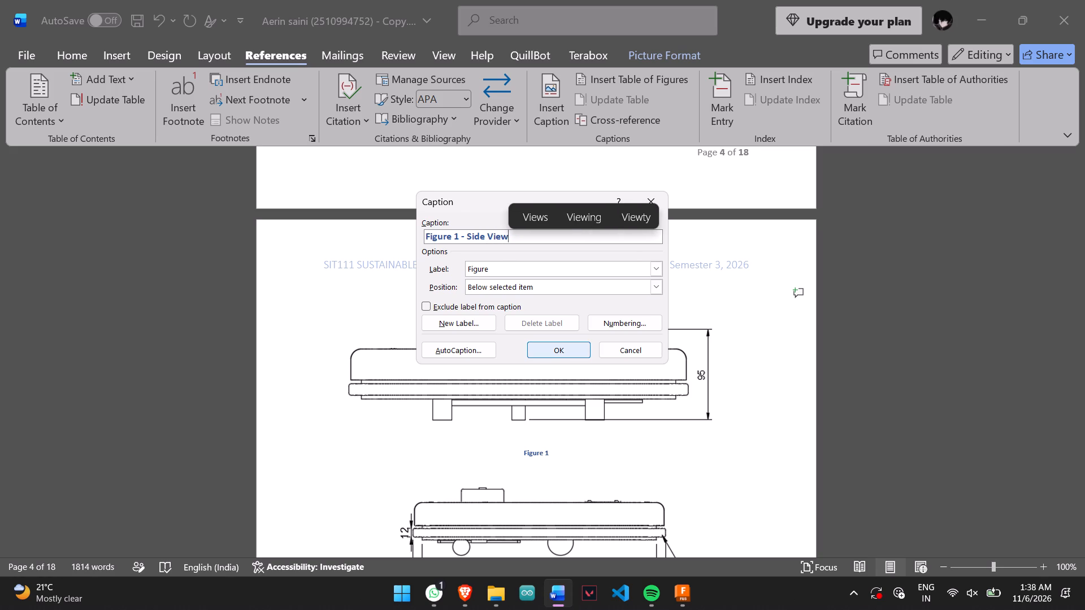
{"action": "key", "text": "ctrl+BackSpace"}
{"action": "key", "text": "BackSpace"}
{"action": "key", "text": "BackSpace"}
{"action": "key", "text": "BackSpace"}
{"action": "key", "text": "BackSpace"}
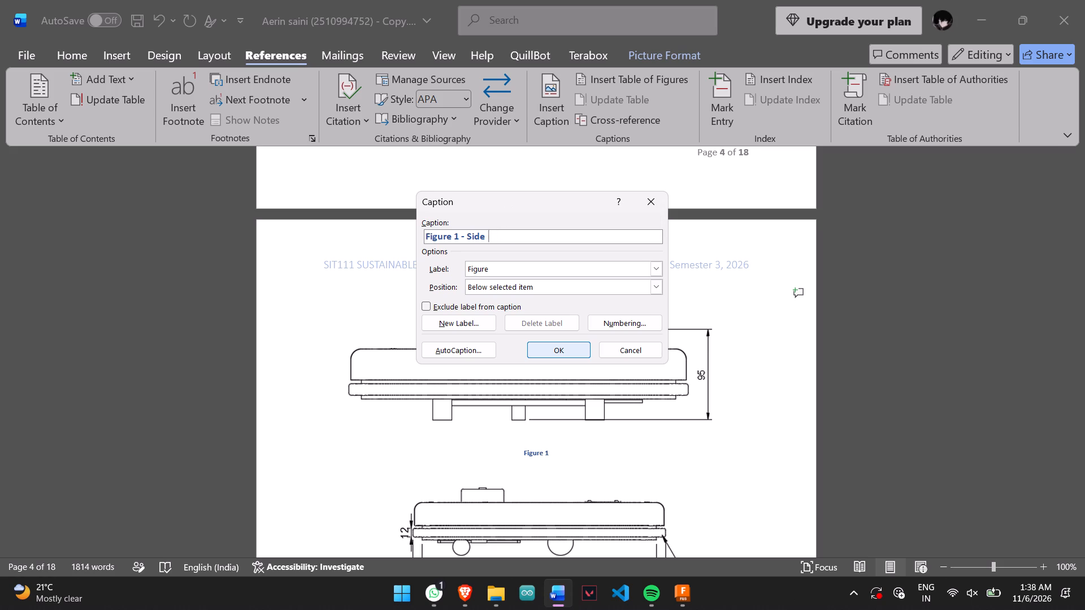
{"action": "type", "text": "view"}
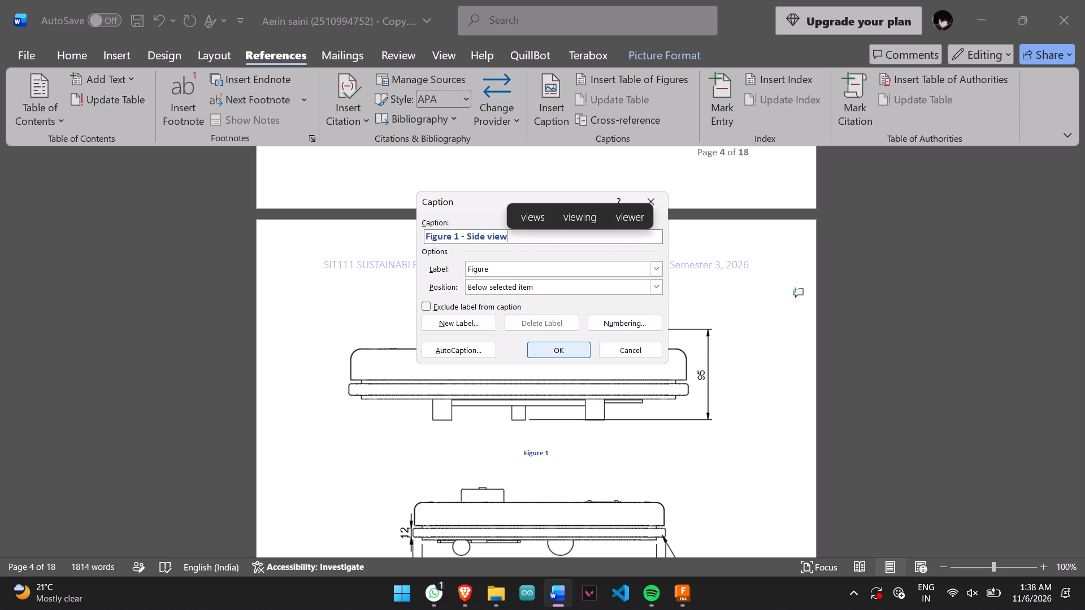
{"action": "left_click", "coordinate": [571, 351]}
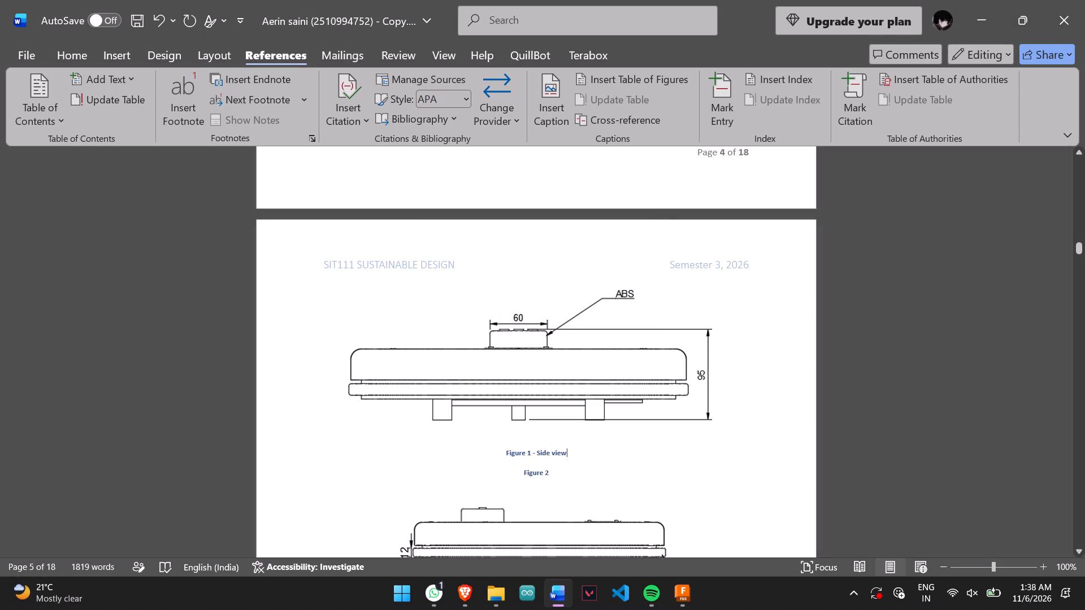
Delete the leftover caption without a description beneath "Figure 1 - Side view".
{"action": "scroll", "coordinate": [592, 463], "scroll_direction": "right", "scroll_amount": 1}
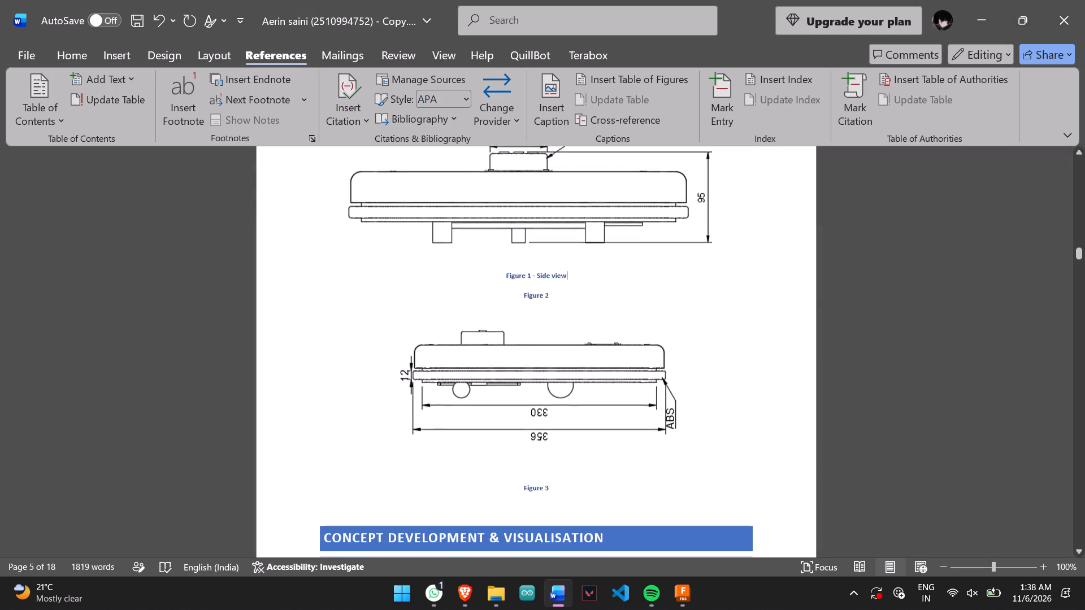
{"action": "scroll", "coordinate": [592, 463], "scroll_direction": "right", "scroll_amount": 1}
{"action": "key", "text": "Down"}
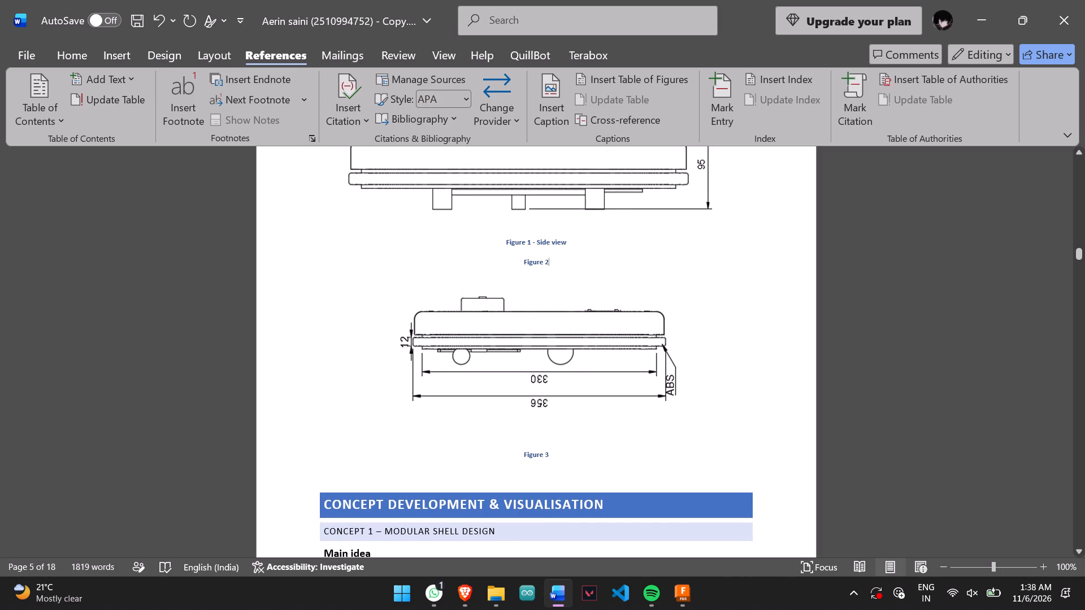
{"action": "key", "text": "ctrl+BackSpace"}
{"action": "key", "text": "BackSpace"}
{"action": "key", "text": "BackSpace"}
{"action": "key", "text": "BackSpace"}
{"action": "key", "text": "ctrl+BackSpace"}
Insert the caption "Figure 2 - Front view" below the second Information Sketch drawing, using the Figure label.
{"action": "left_click", "coordinate": [536, 342]}
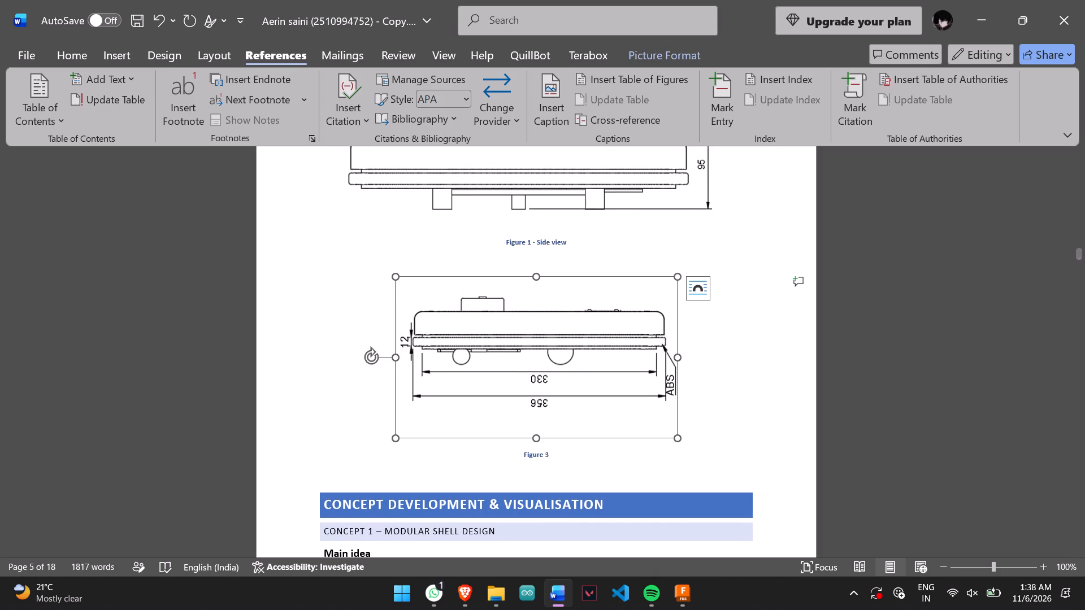
{"action": "left_click", "coordinate": [552, 92]}
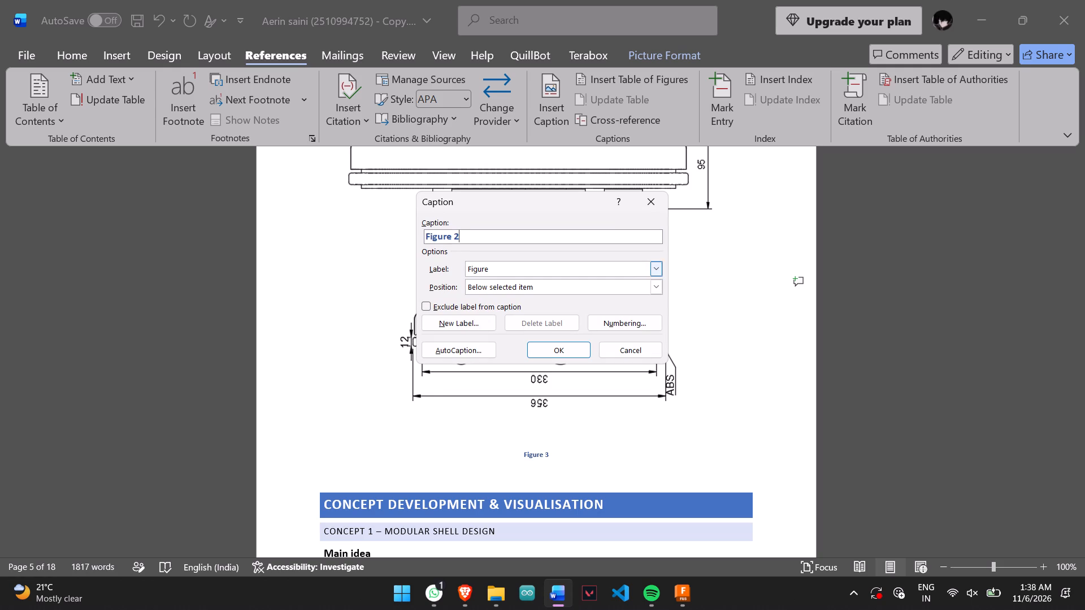
{"action": "key", "text": "space"}
{"action": "type", "text": "-"}
{"action": "key", "text": "space"}
{"action": "type", "text": "Front"}
{"action": "key", "text": "space"}
{"action": "type", "text": "view"}
{"action": "left_click", "coordinate": [575, 350]}
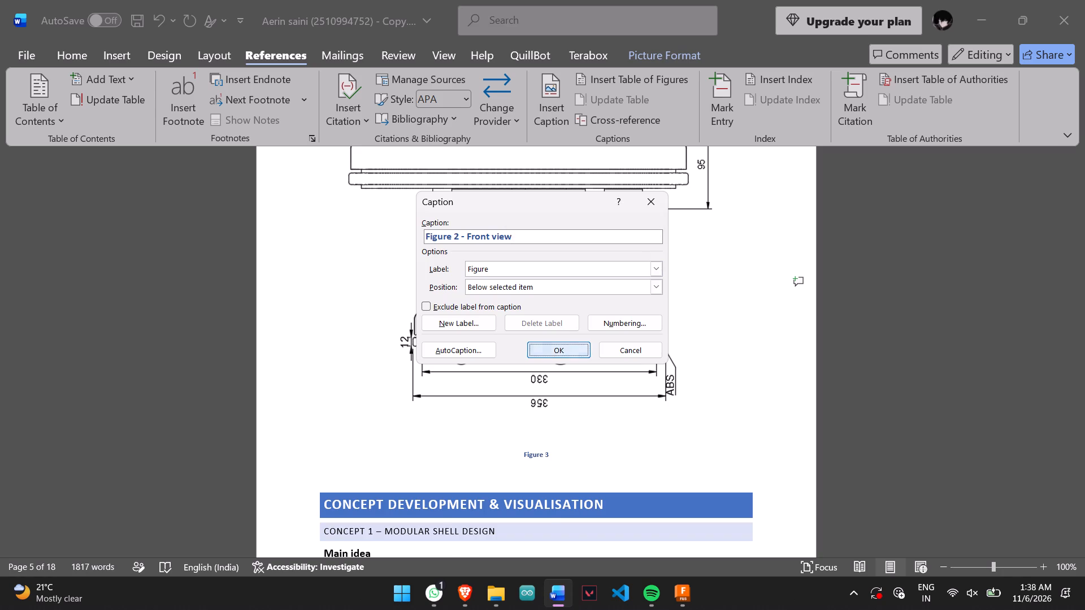
Delete the leftover caption without a description, including its empty line, beneath "Figure 2 - Front view".
{"action": "key", "text": "Down"}
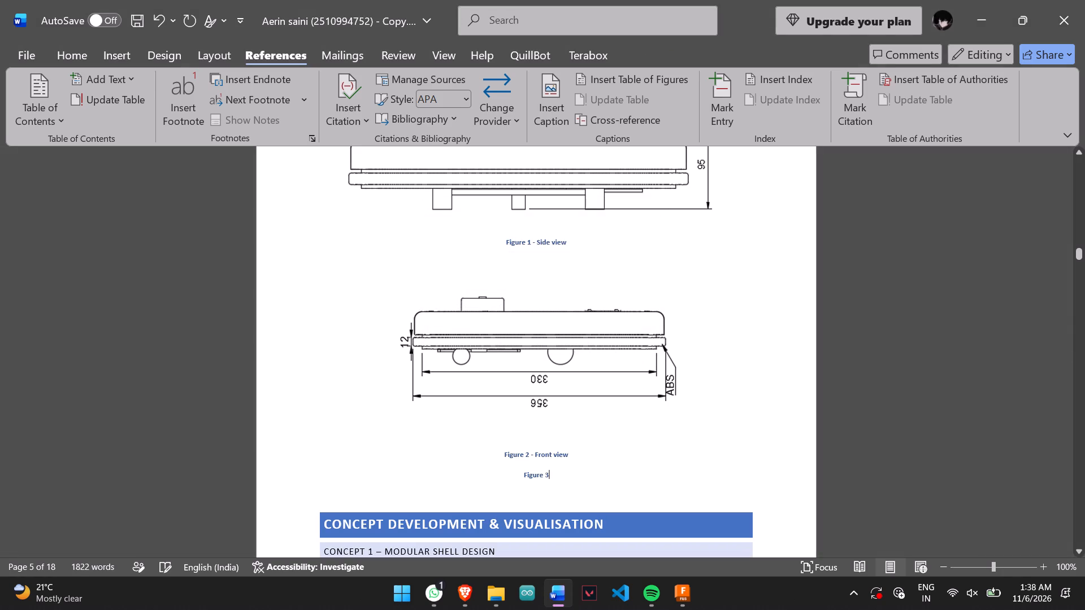
{"action": "key", "text": "ctrl+BackSpace"}
{"action": "key", "text": "ctrl+BackSpace"}
{"action": "key", "text": "BackSpace"}
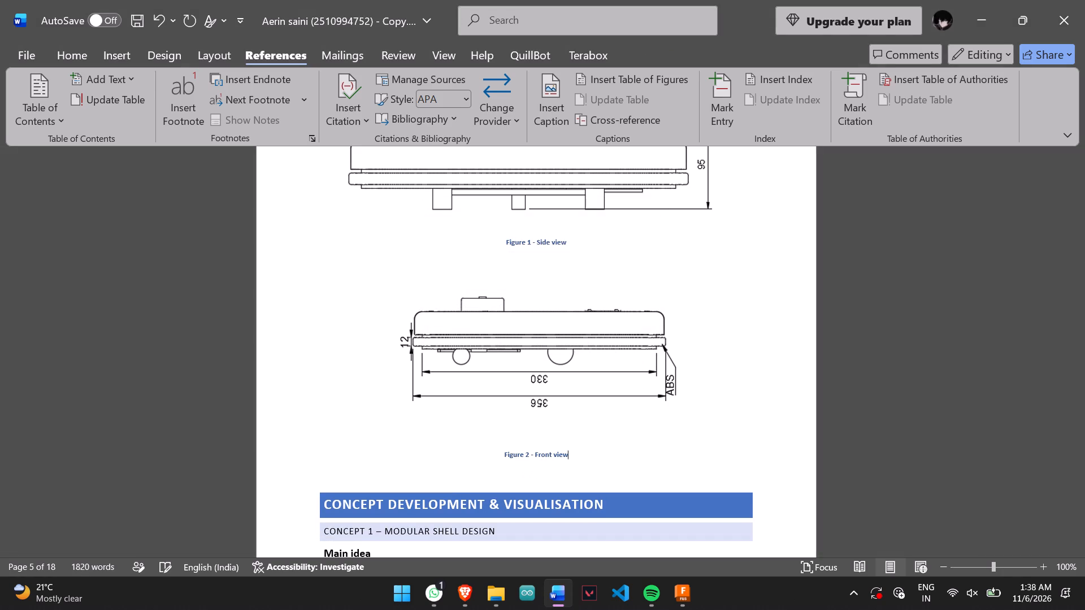